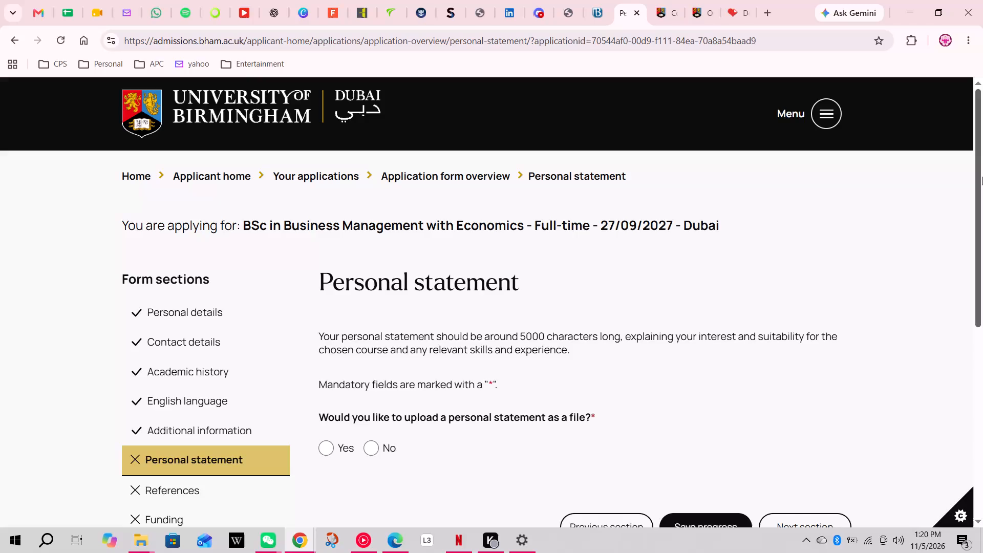
On the personal statement page, choose Yes for uploading the statement as a file and save the section's progress.
left_click(766, 14)
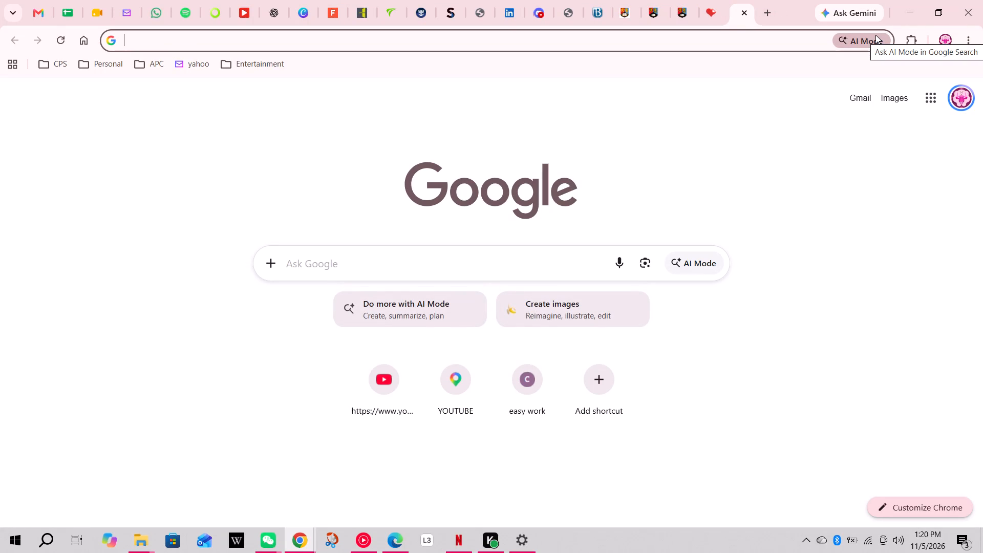
left_click(623, 13)
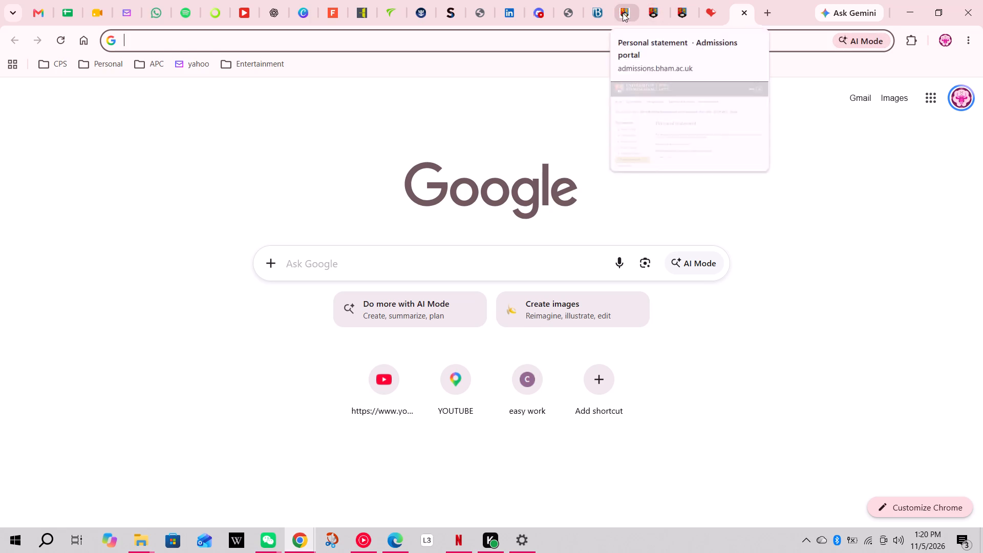
scroll(587, 184, "down", 2)
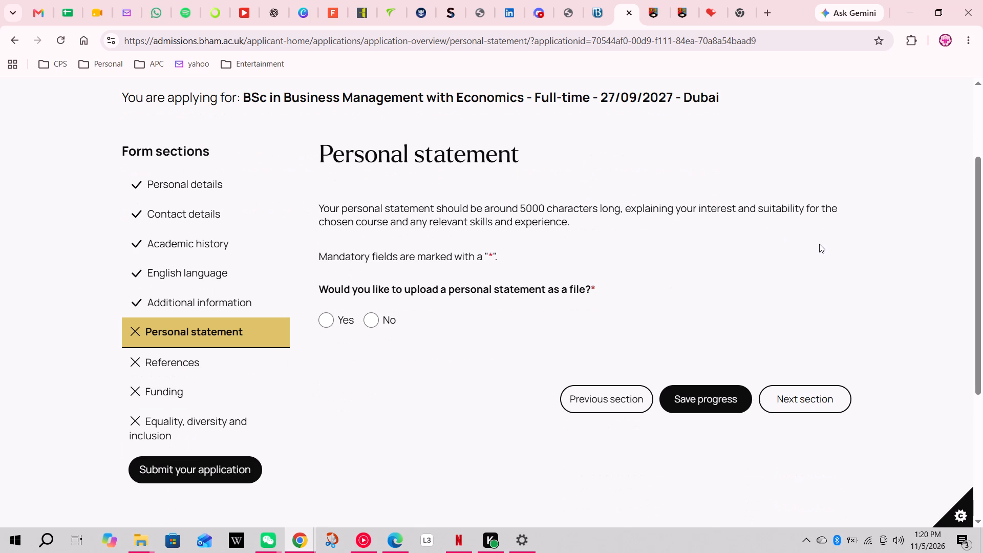
left_click(329, 322)
scroll(574, 345, "down", 3)
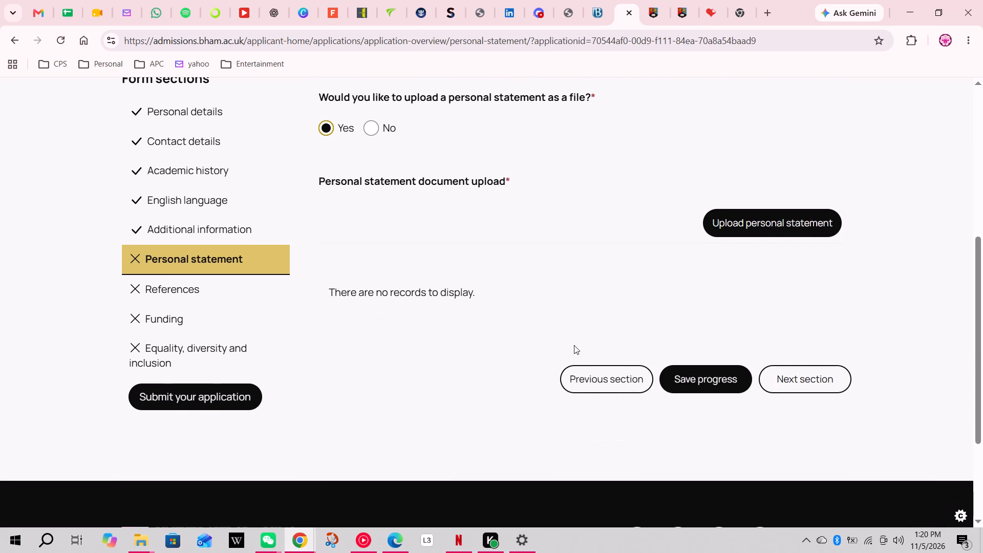
left_click(686, 382)
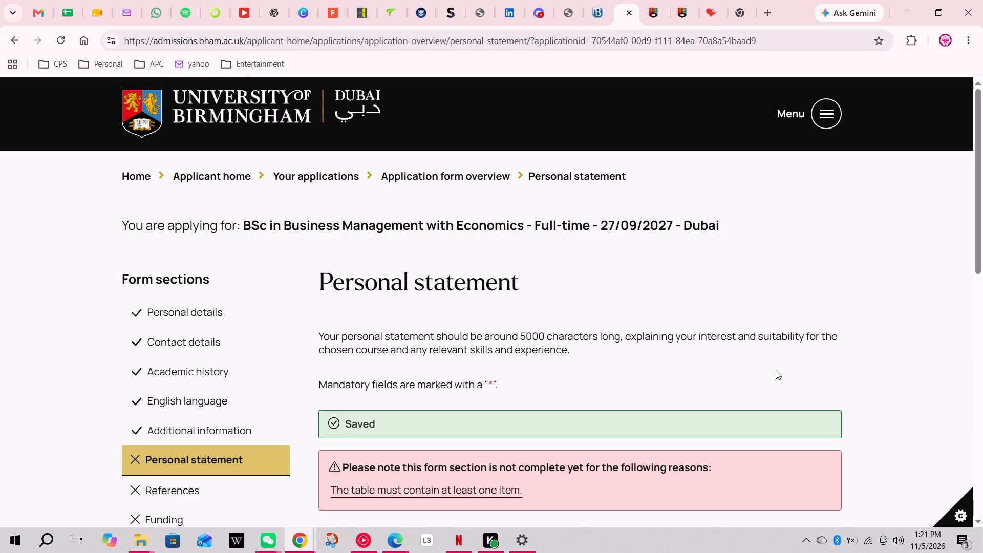
scroll(688, 337, "down", 4)
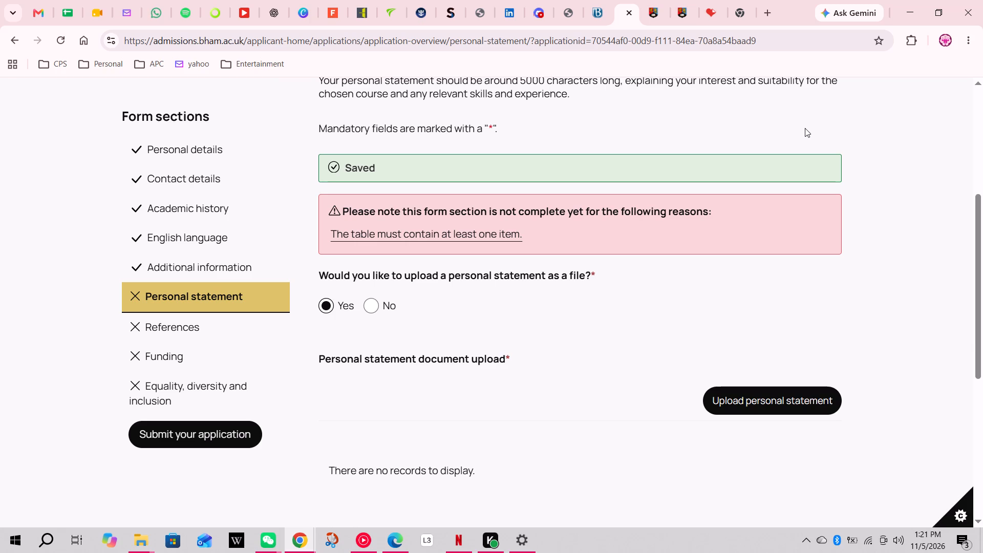
left_click(62, 9)
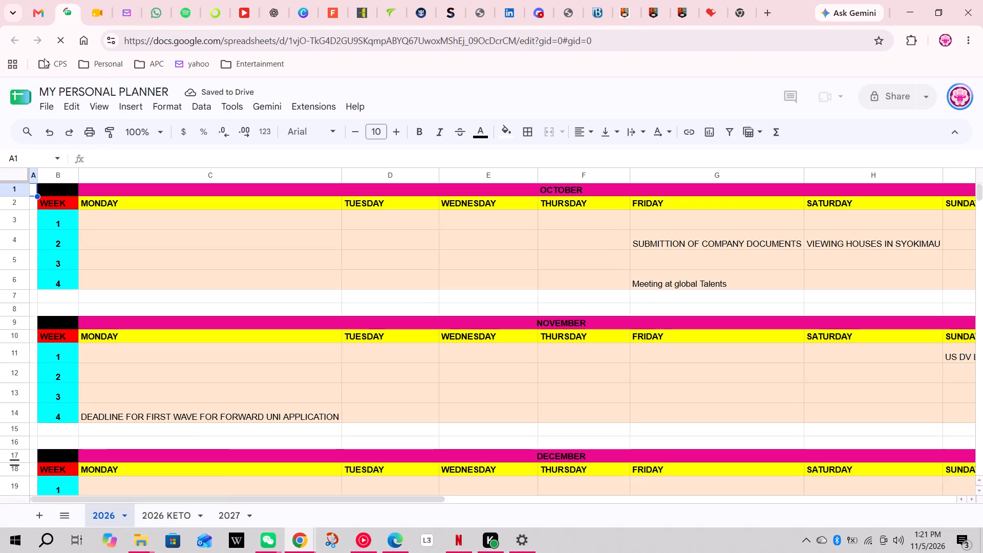
left_click(24, 96)
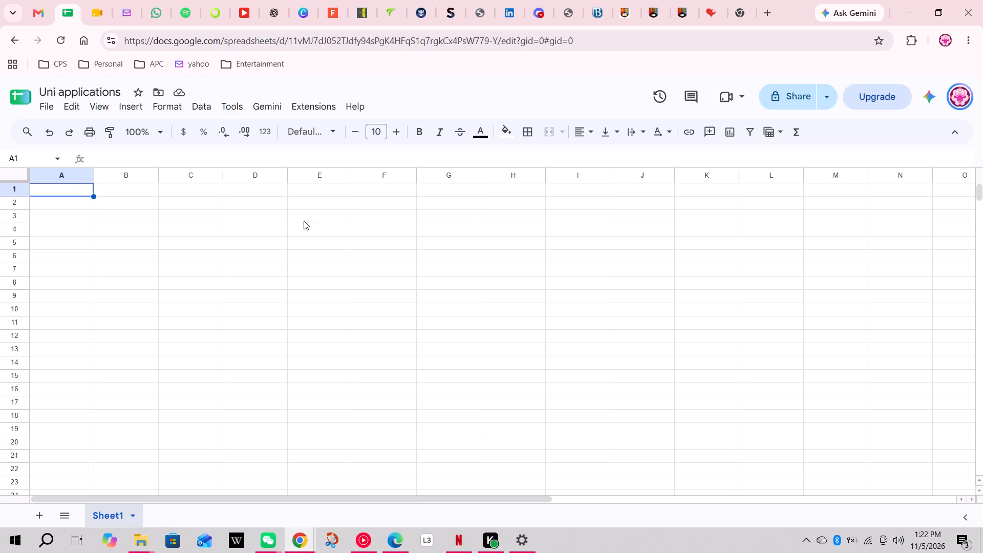
type("university name")
left_click(127, 190)
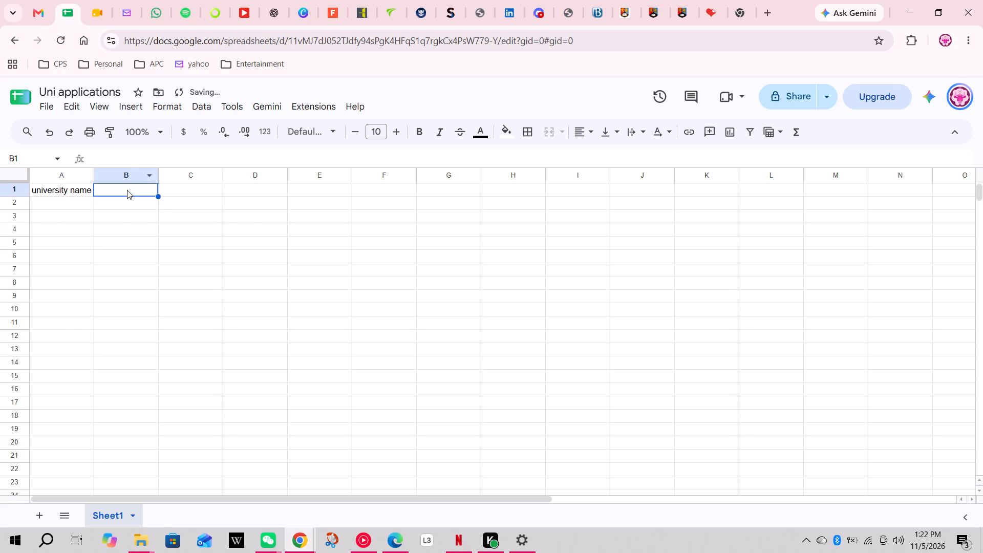
type("sent a letter of inquiry")
Insert a column between the university name and letter of inquiry columns and head it "Country/state".
right_click(131, 167)
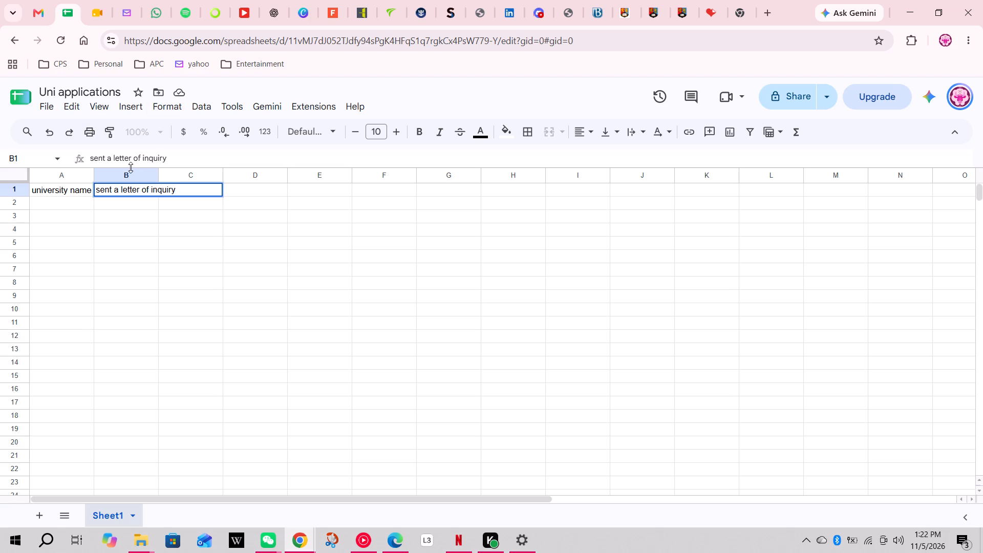
right_click(132, 173)
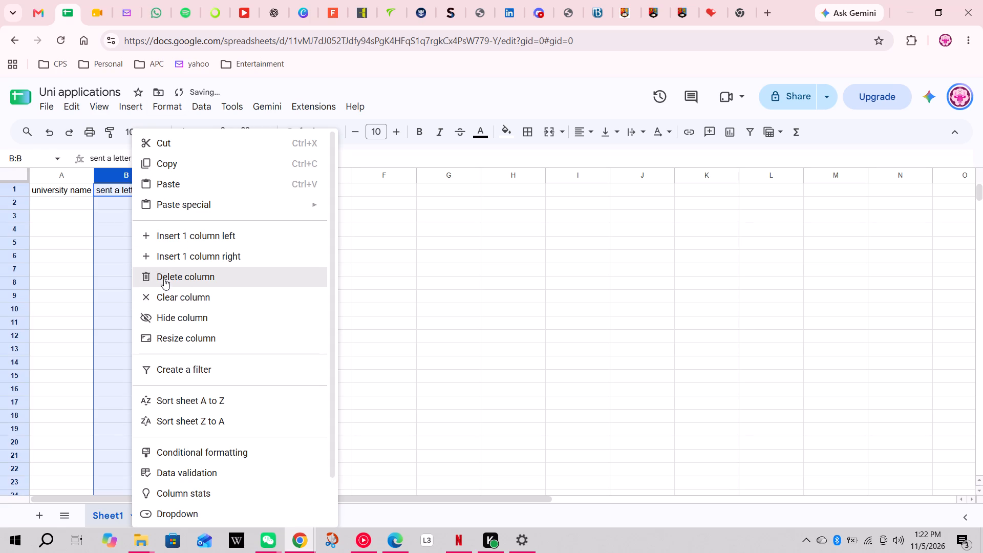
left_click(175, 239)
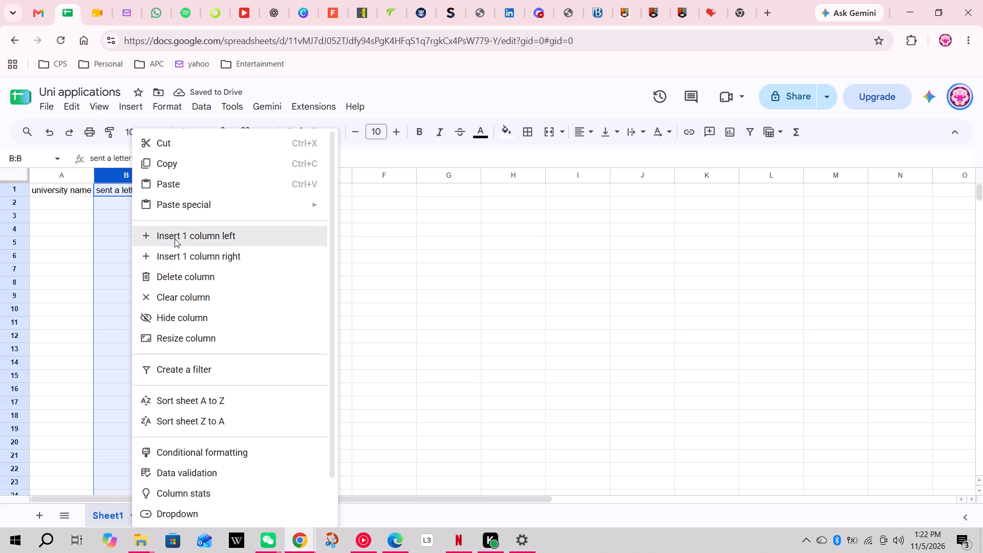
left_click(125, 190)
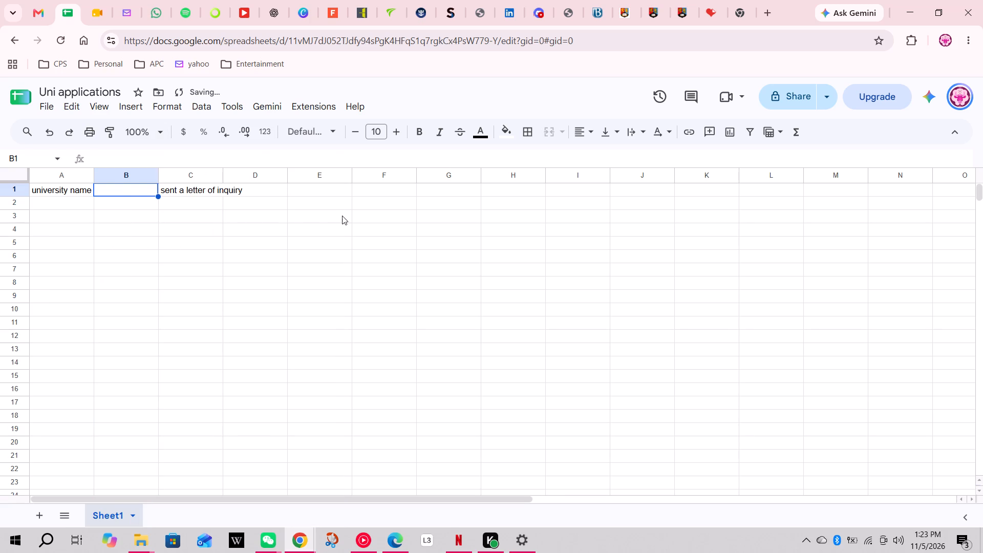
type("pla")
type("ce")
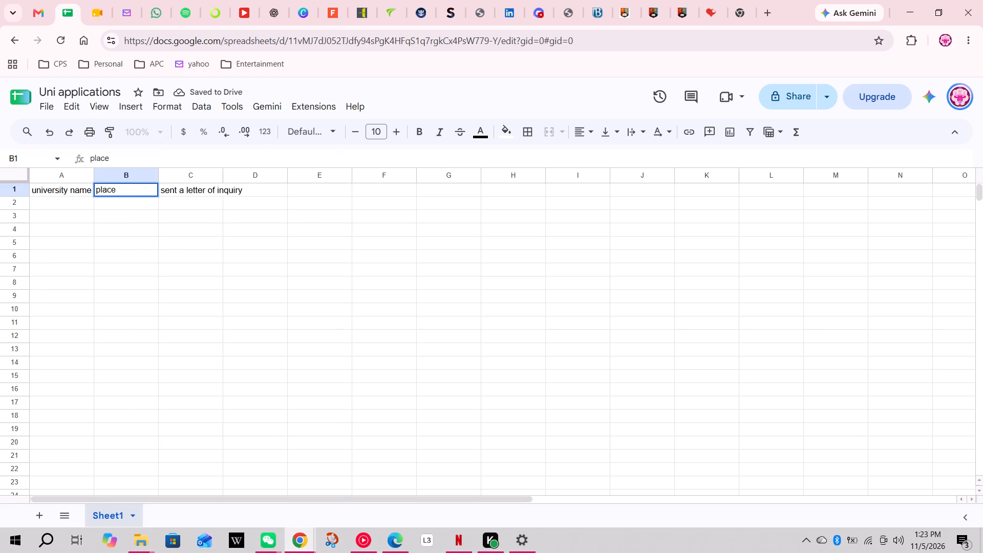
key("BackSpace")
key("BackSpace")
key("BackSpace")
key("BackSpace")
key("BackSpace")
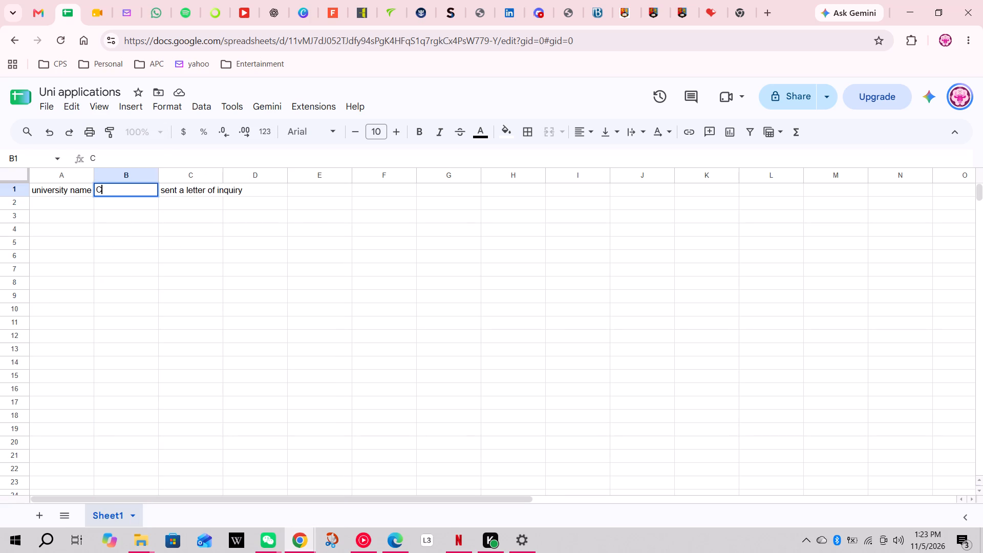
key("o")
type("untry/state")
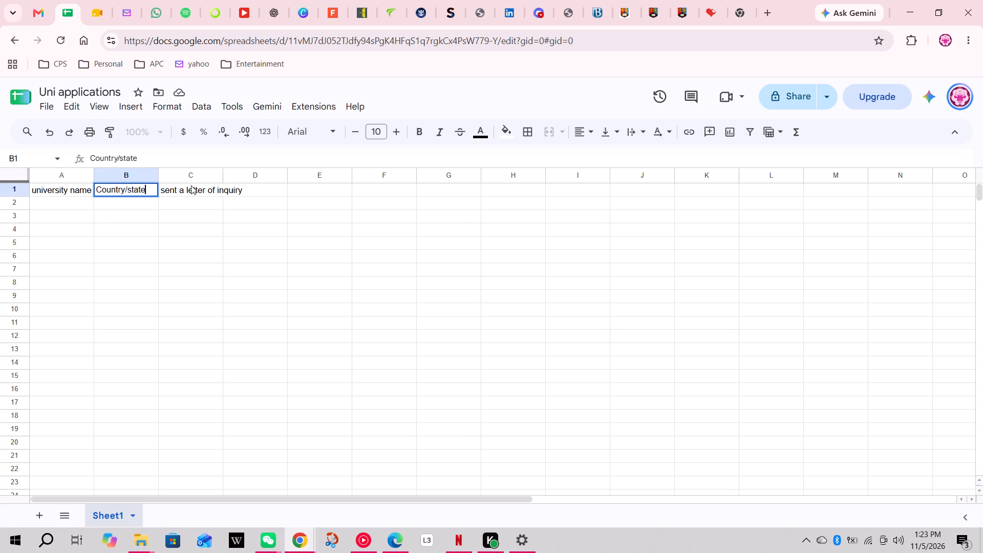
Replace the header in C1 with "Letter of Inquiry".
left_click(198, 187)
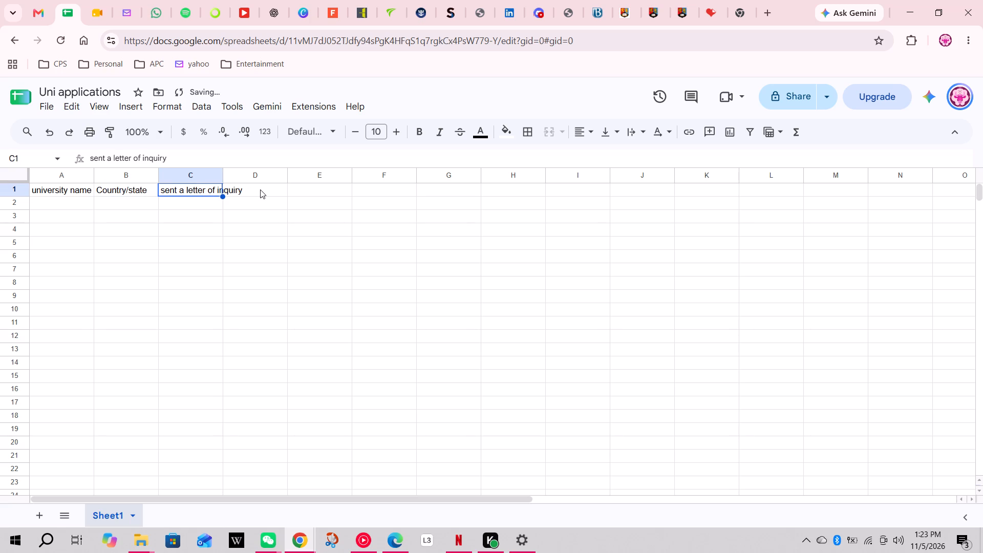
key("Delete")
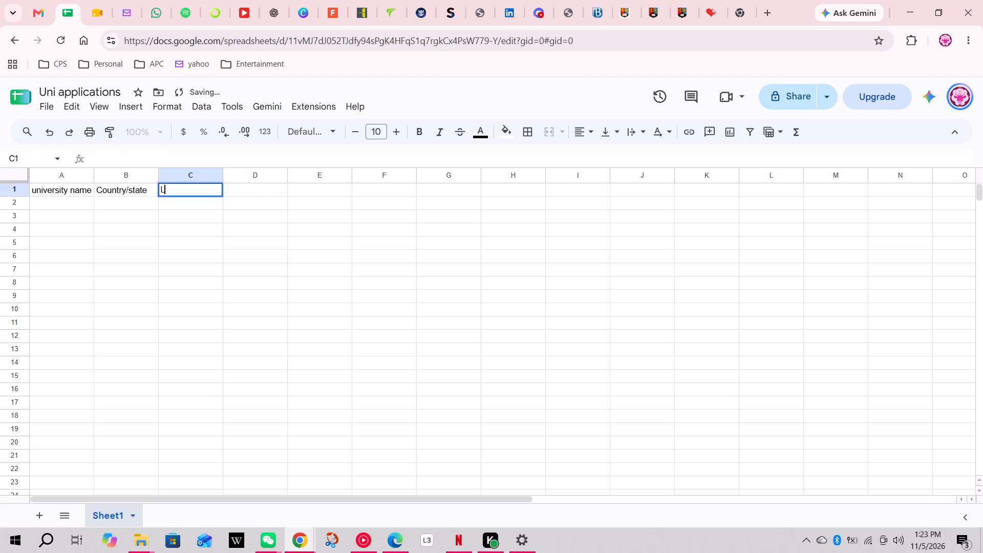
type("etter")
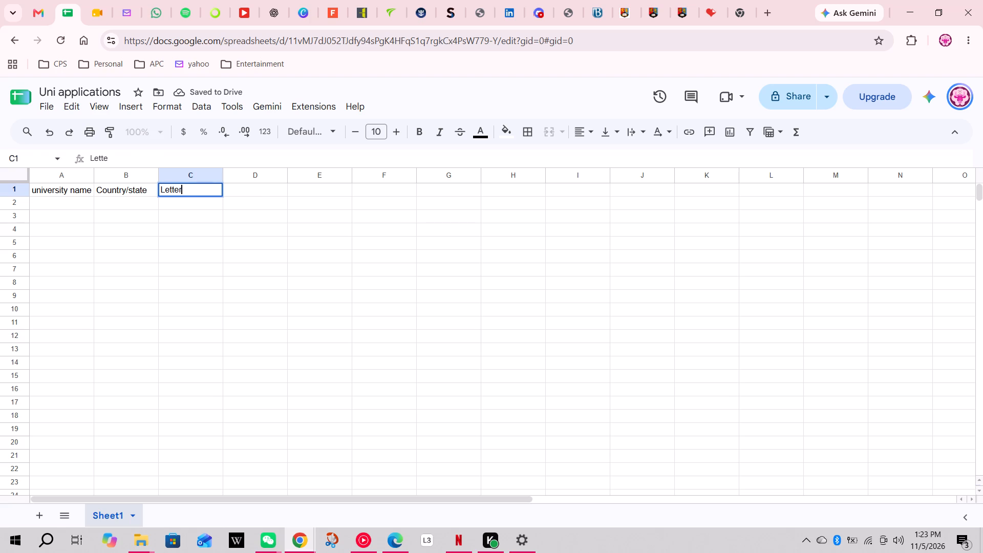
key("space")
type("of")
key("space")
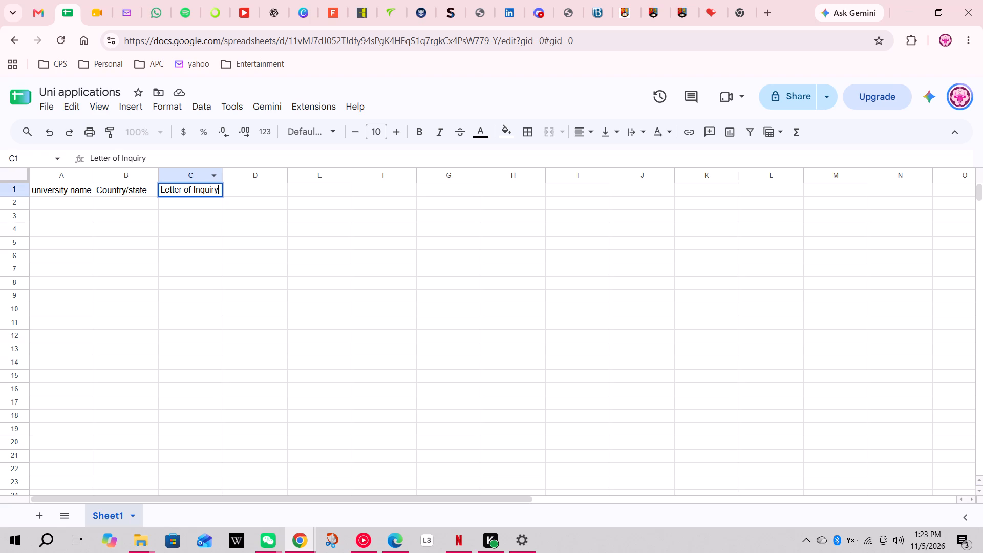
Enter the header "Application completed" in D1.
left_click(267, 193)
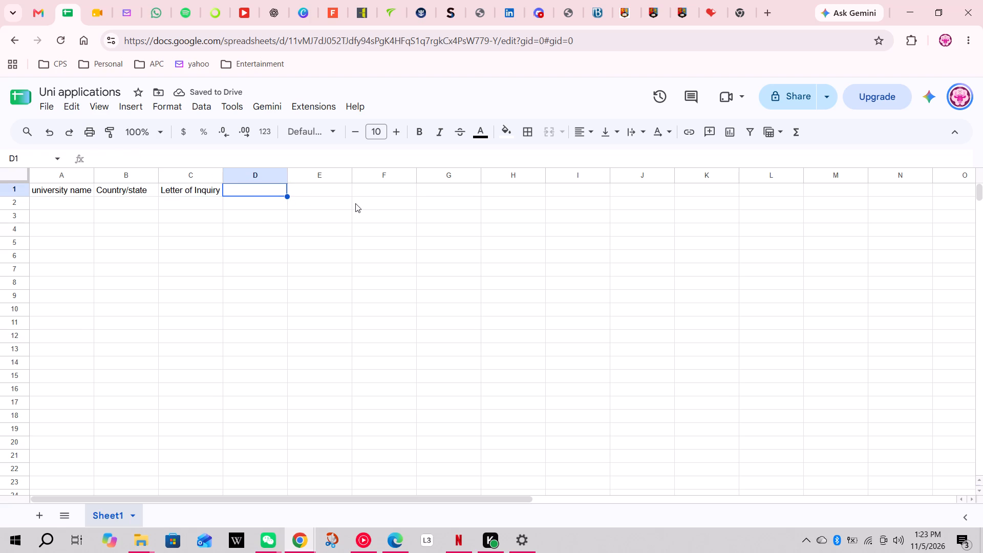
key("a")
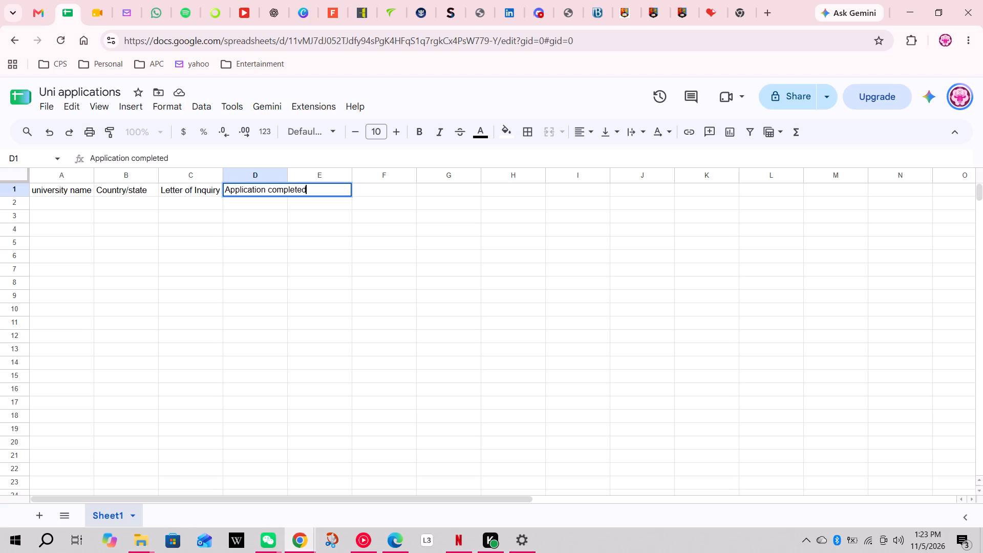
left_click(338, 214)
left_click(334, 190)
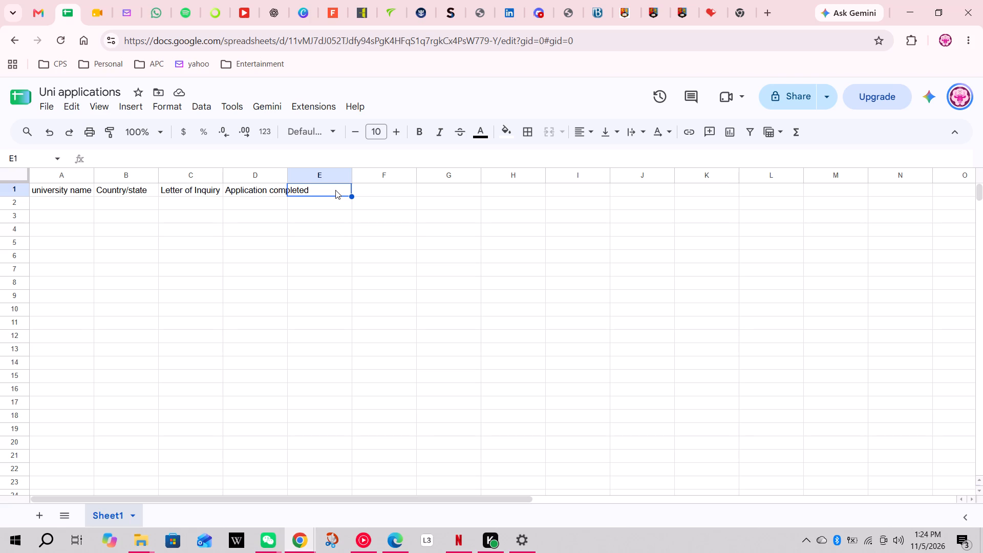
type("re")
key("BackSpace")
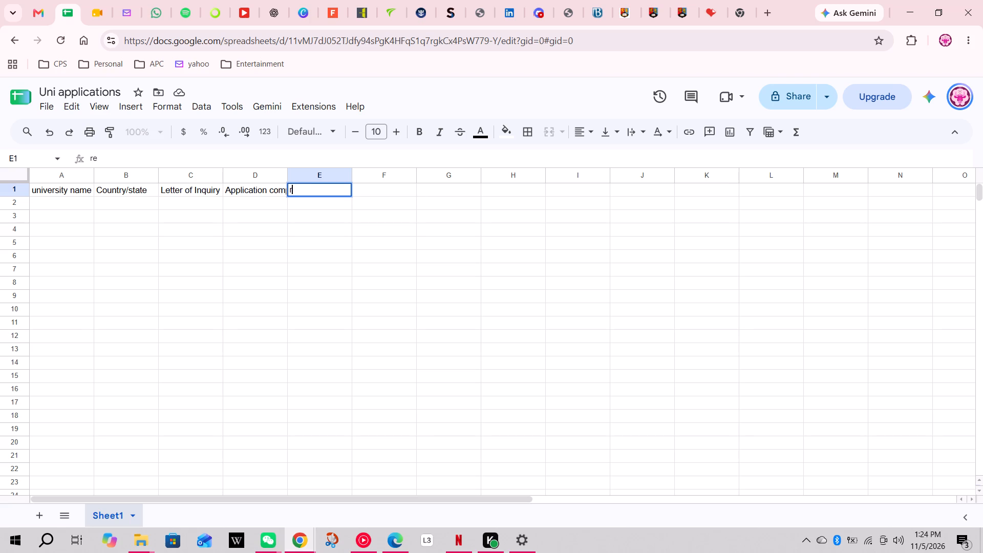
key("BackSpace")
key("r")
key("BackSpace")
Insert a column before the "Application completed" column and head it "Uni Response".
right_click(250, 176)
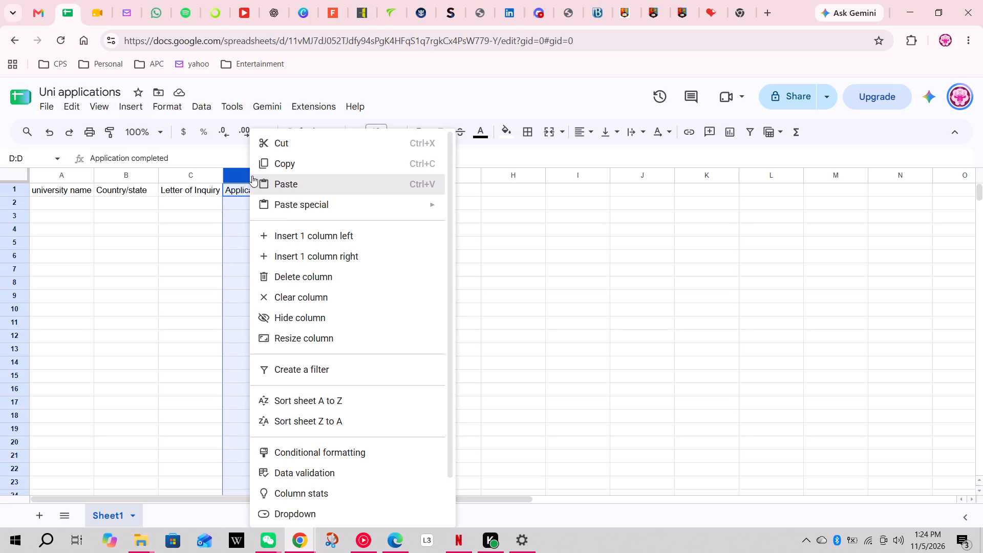
left_click(277, 239)
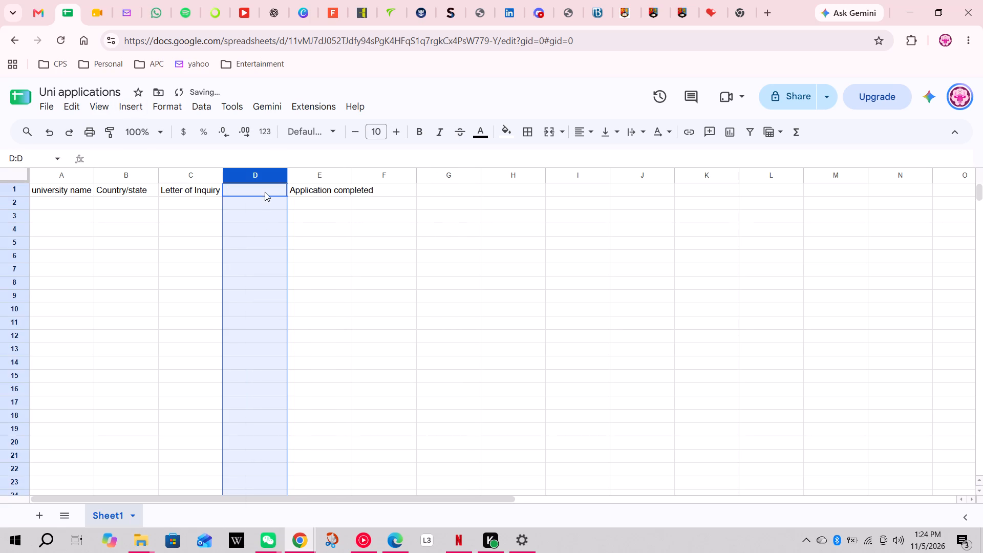
left_click(265, 192)
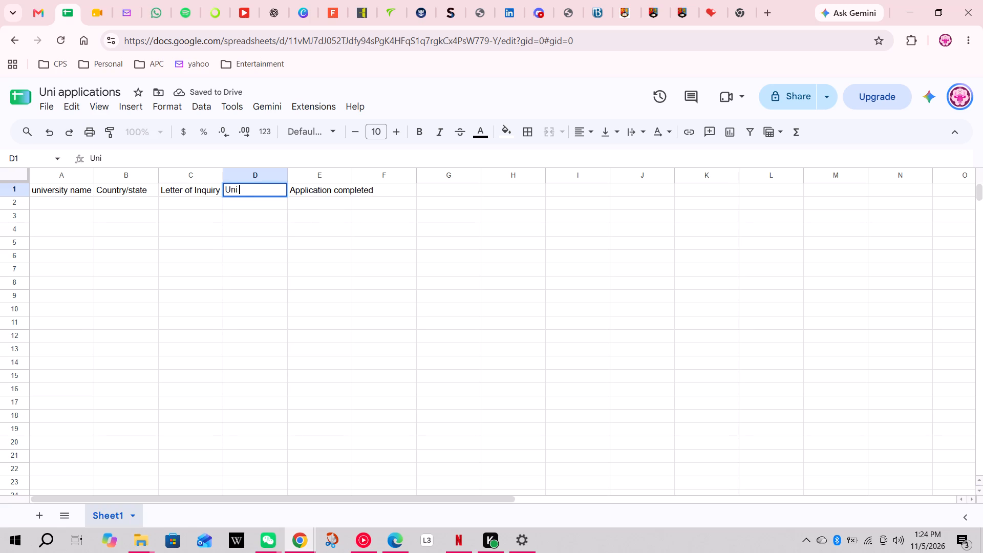
key("r")
key("e")
key("BackSpace")
type("esponse")
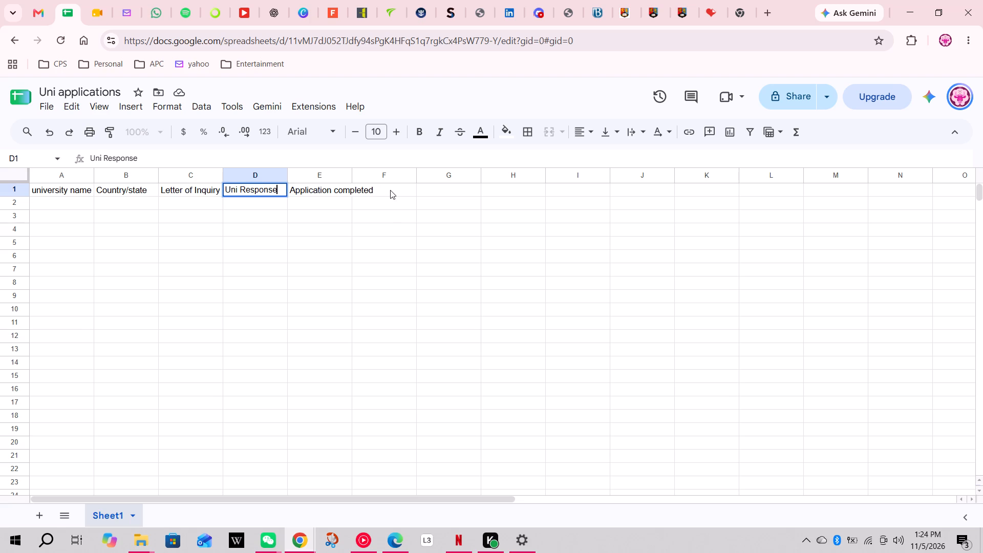
Enter the header "Uni response" in F1, after the "Application completed" column.
left_click(390, 190)
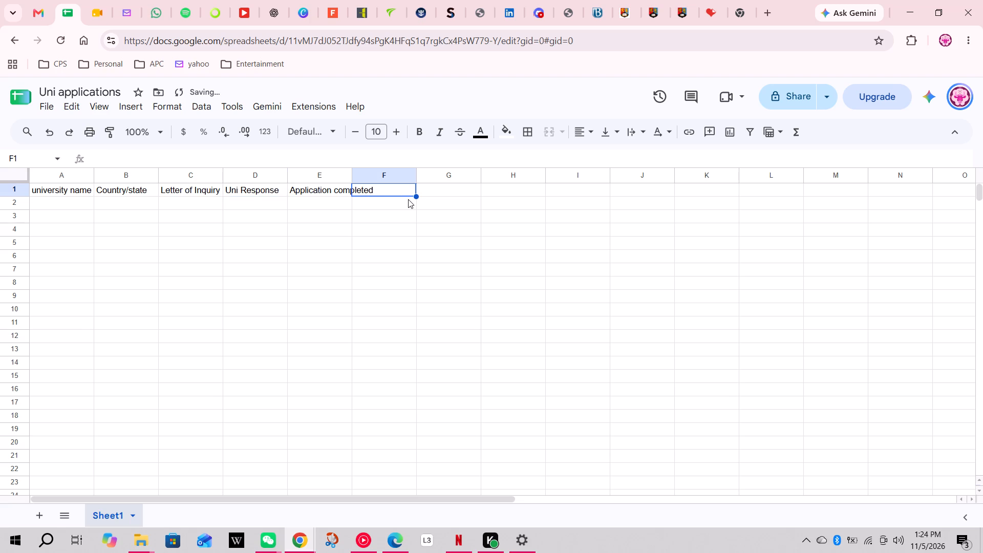
type("ni reso")
key("BackSpace")
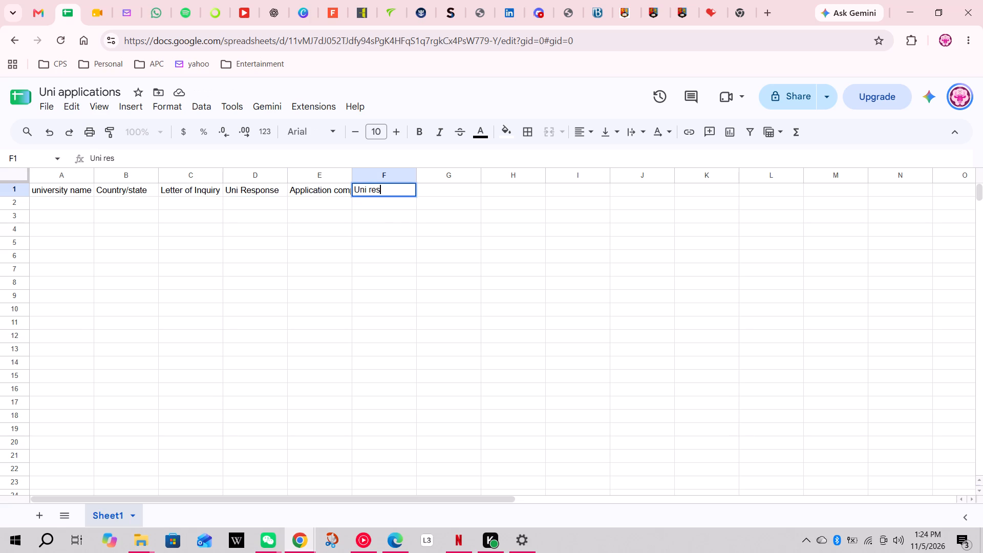
type("ponse")
key("Right")
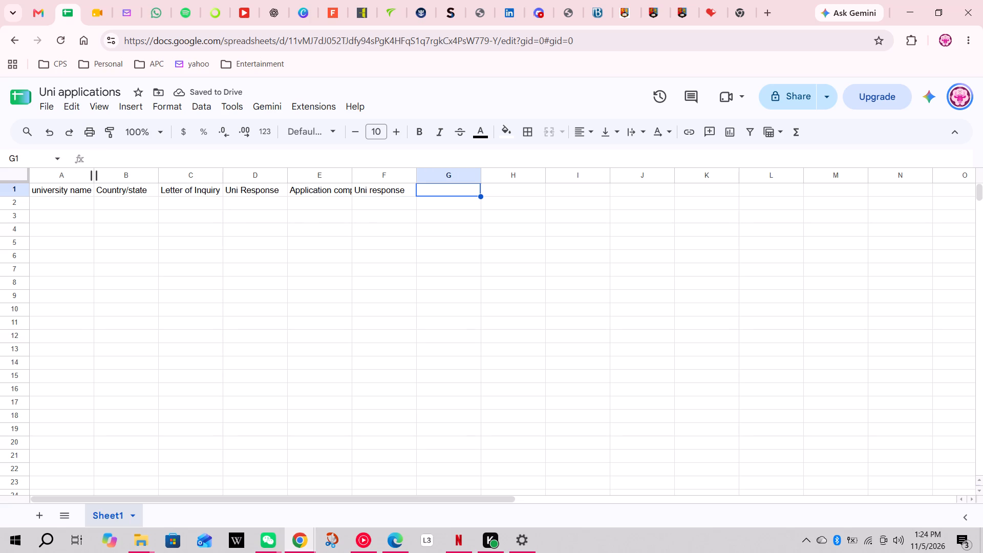
Colour the text of the header cells A1 to F1 orange.
left_click_drag(41, 189, 319, 188)
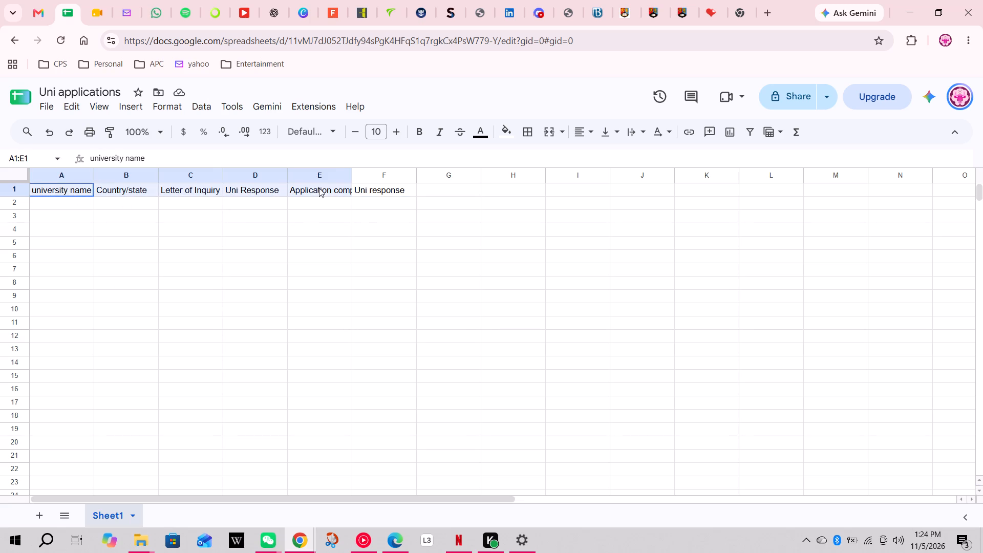
left_click_drag(319, 188, 382, 188)
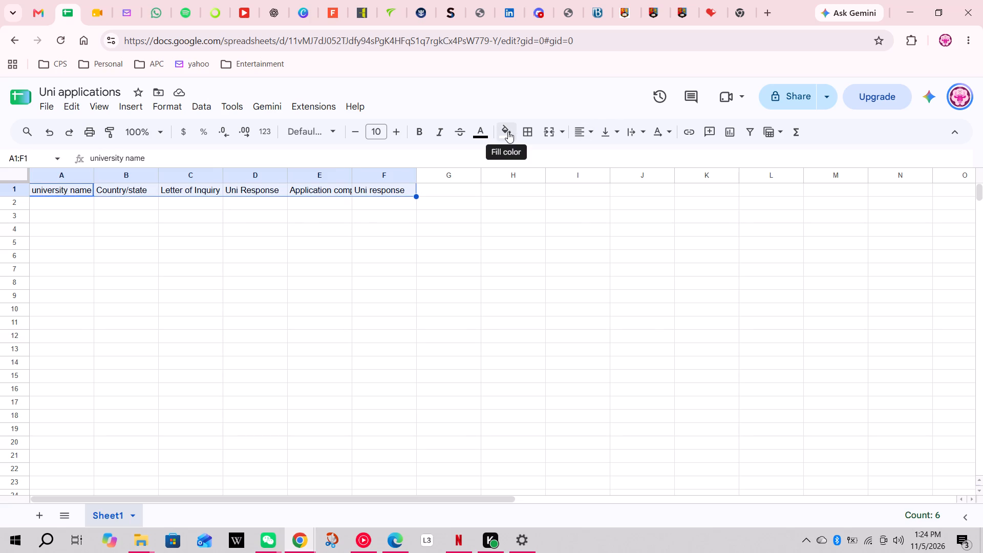
left_click(508, 132)
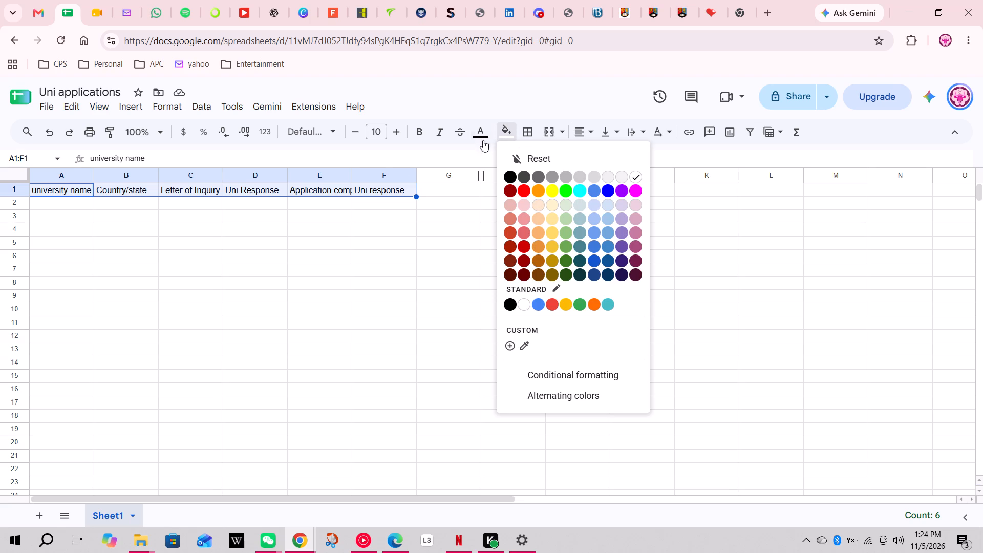
left_click(482, 135)
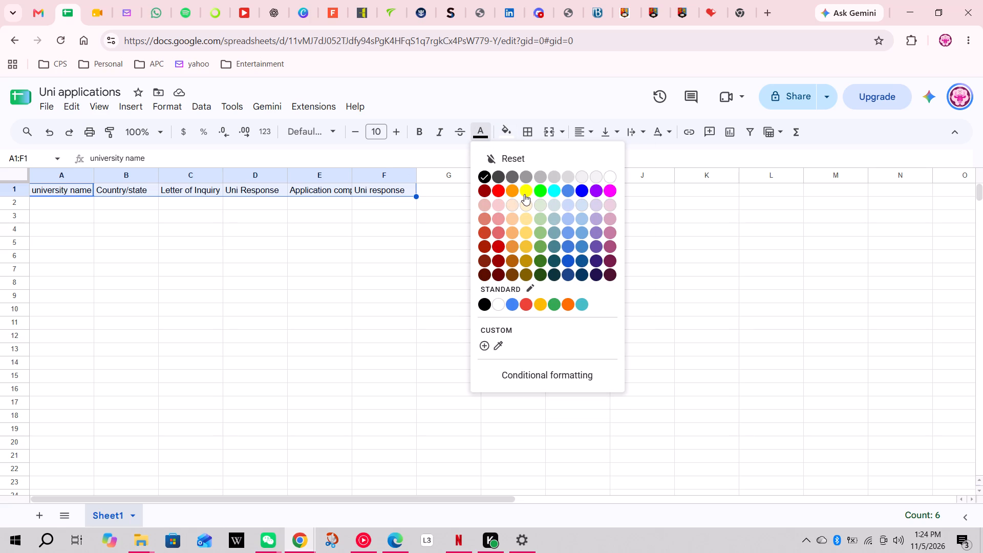
left_click(511, 193)
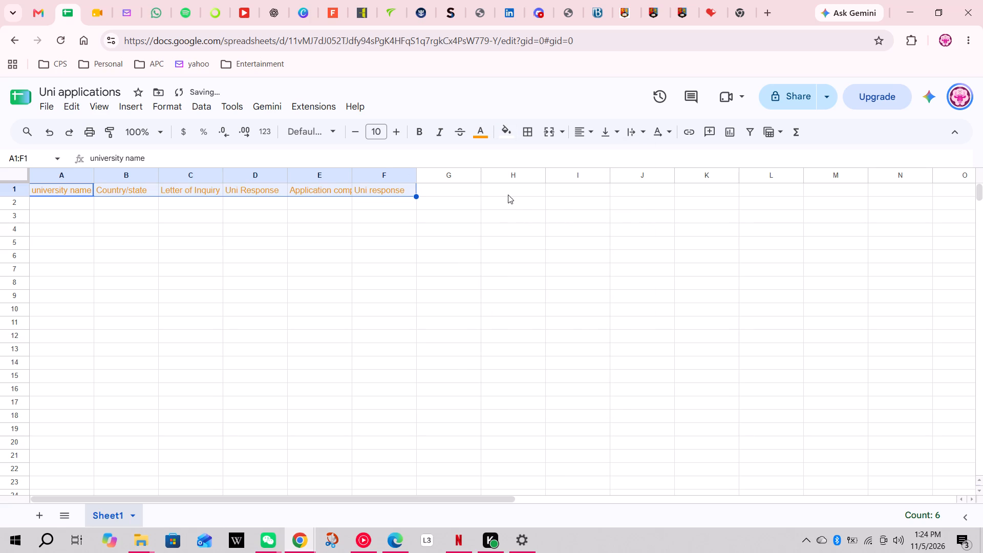
left_click(506, 135)
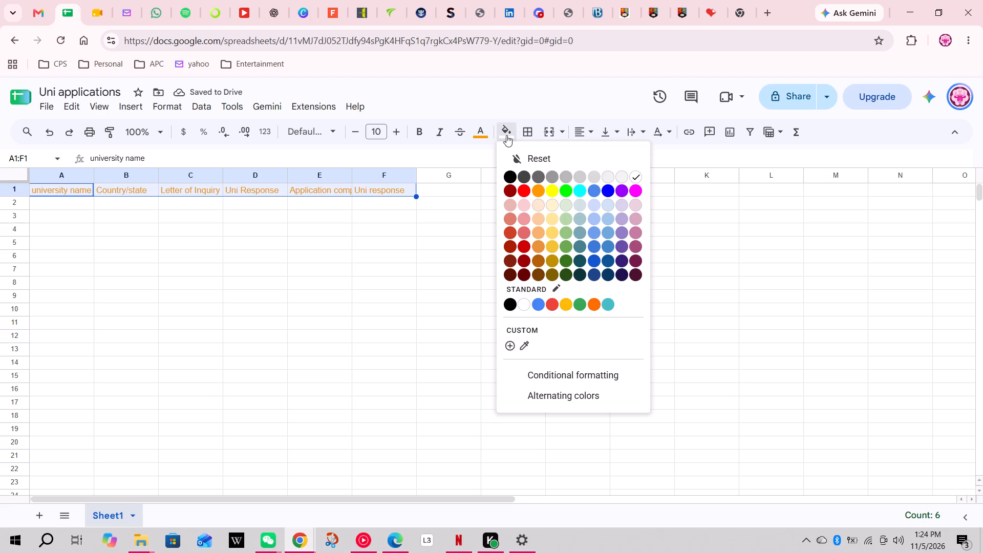
left_click(483, 243)
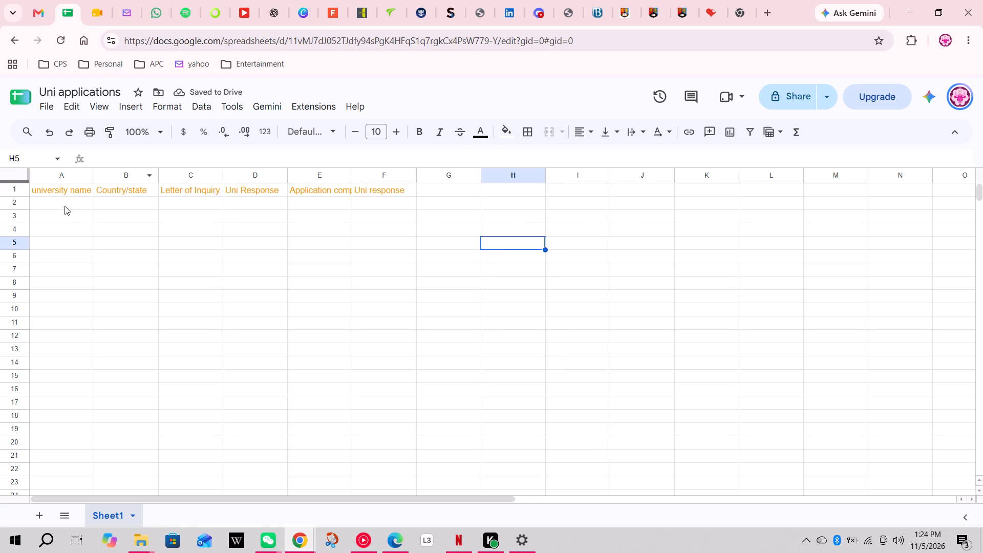
Enter "University of Birmingham" in A2 and "Dubai" in B2.
left_click(65, 206)
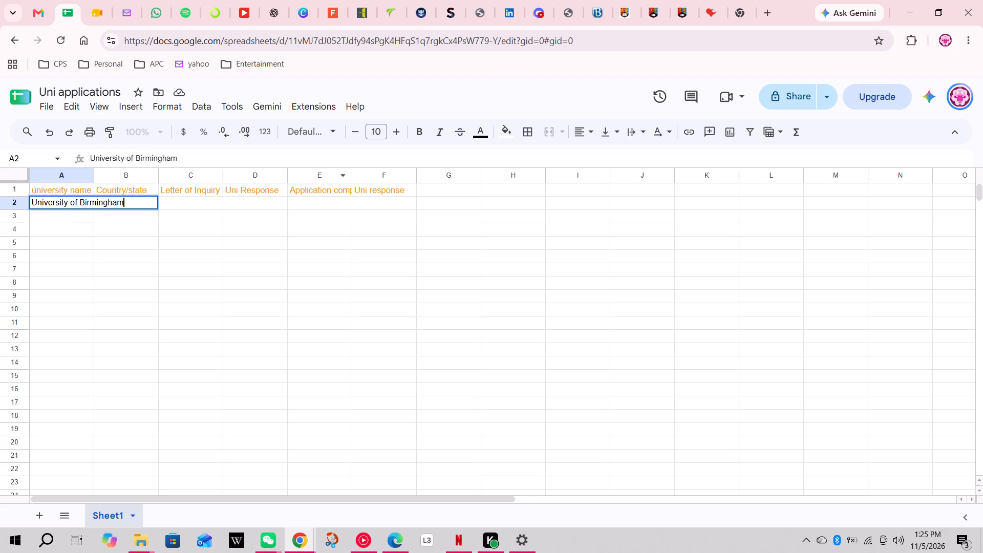
key("Right")
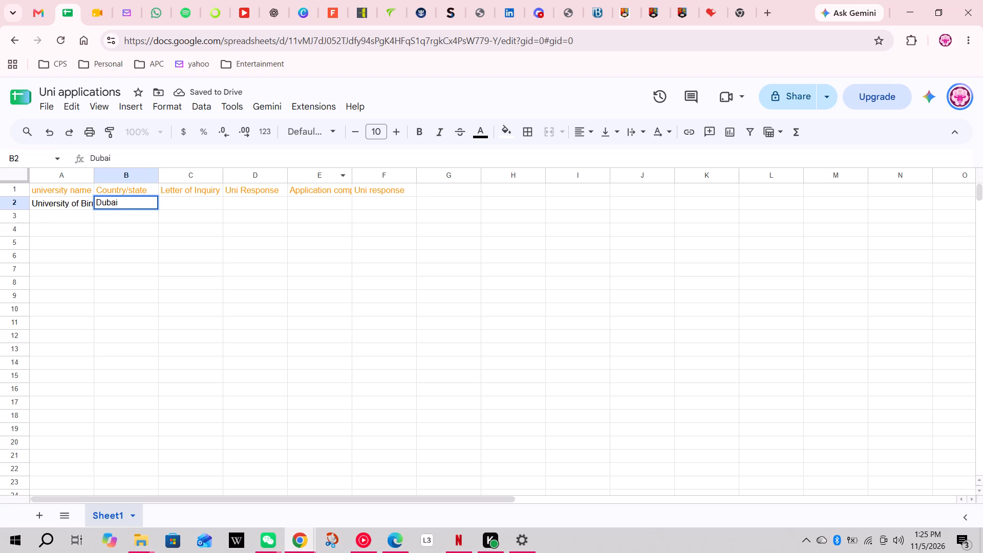
key("Right")
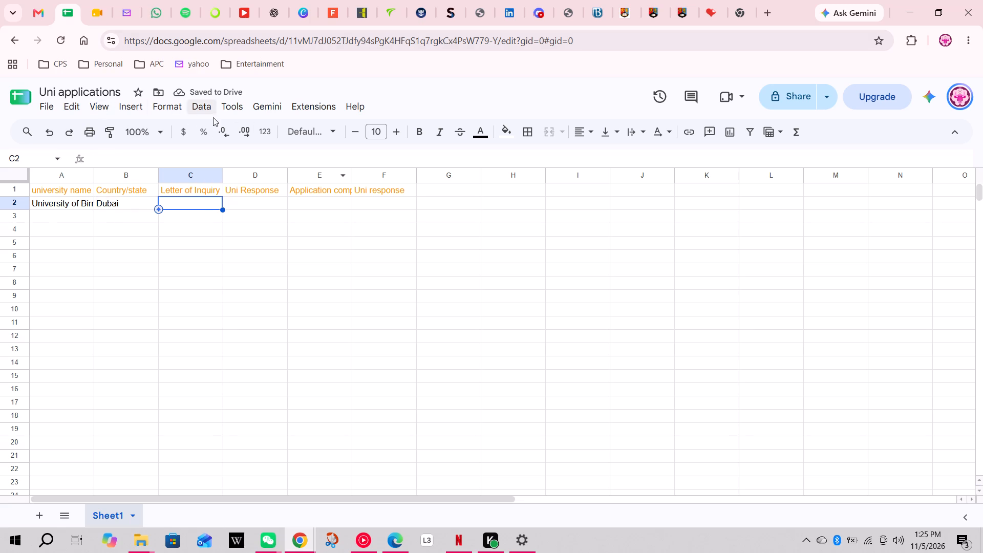
Add a dropdown to the Letter of Inquiry cell C2 with "Sent" as its first option.
right_click(204, 204)
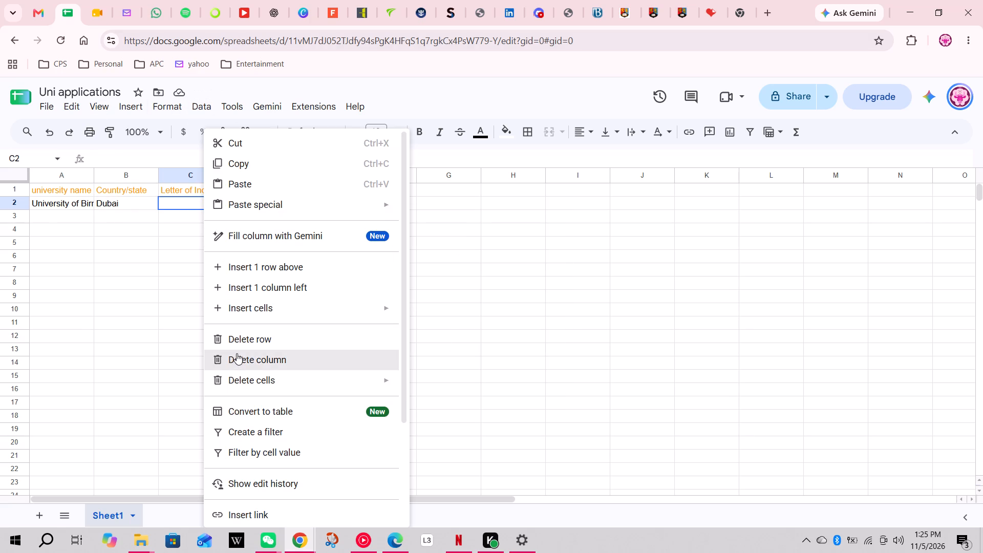
scroll(237, 353, "down", 2)
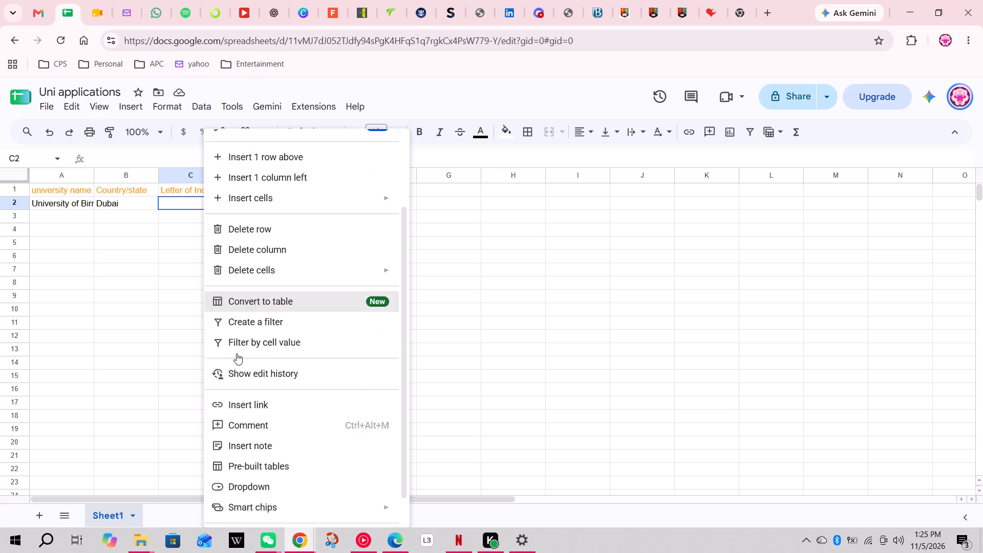
scroll(237, 353, "down", 1)
left_click(232, 453)
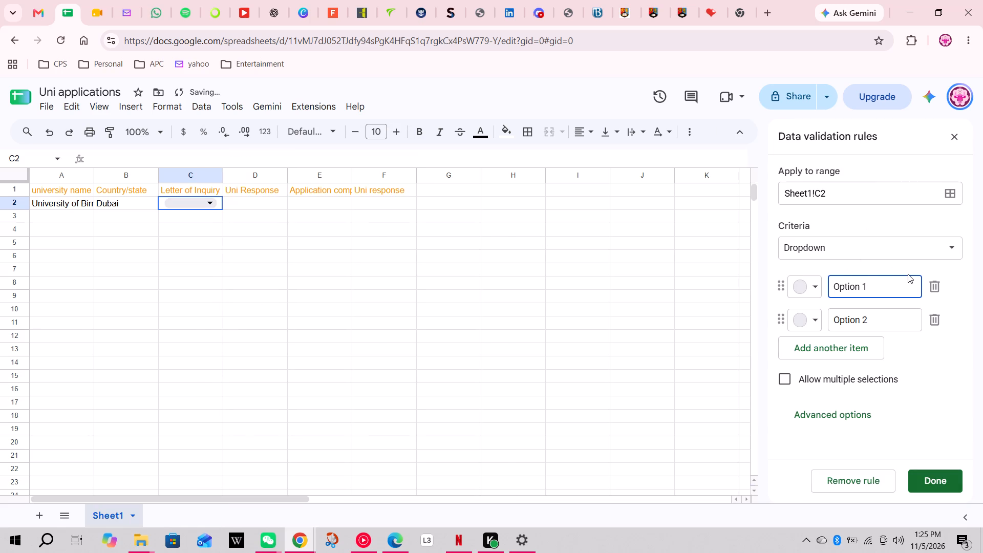
key("BackSpace")
key("BackSpace")
key("BackSpace")
key("BackSpace")
key("BackSpace")
key("BackSpace")
key("BackSpace")
key("BackSpace")
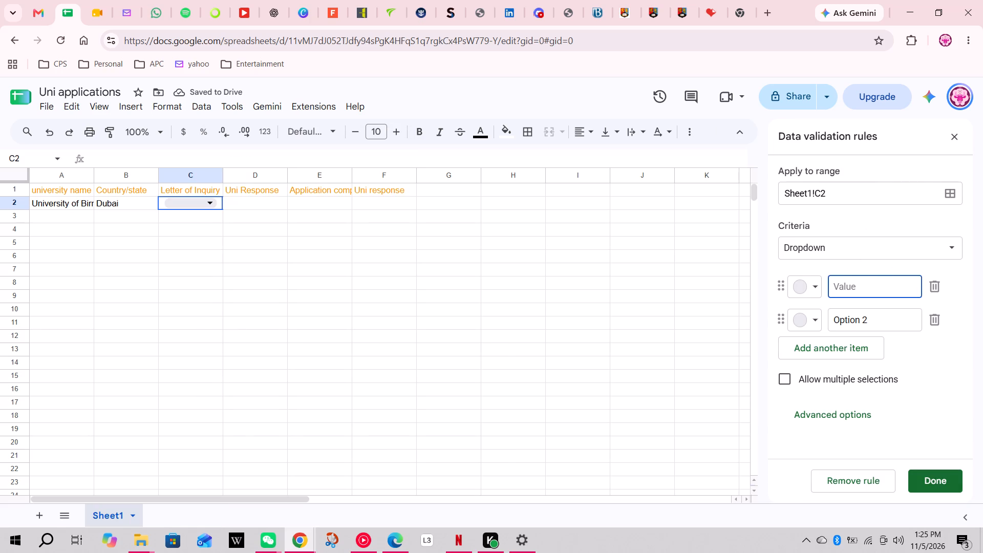
type("ent")
Set the second option of the C2 dropdown to "Not sent".
left_click(884, 317)
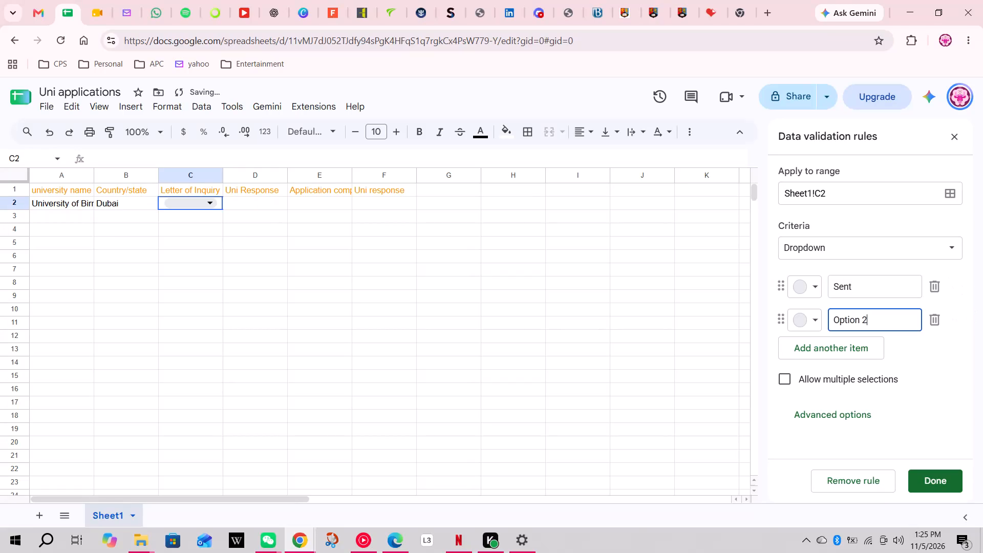
key("BackSpace")
key("BackSpace")
key("BackSpace")
key("BackSpace")
key("BackSpace")
key("BackSpace")
key("BackSpace")
key("BackSpace")
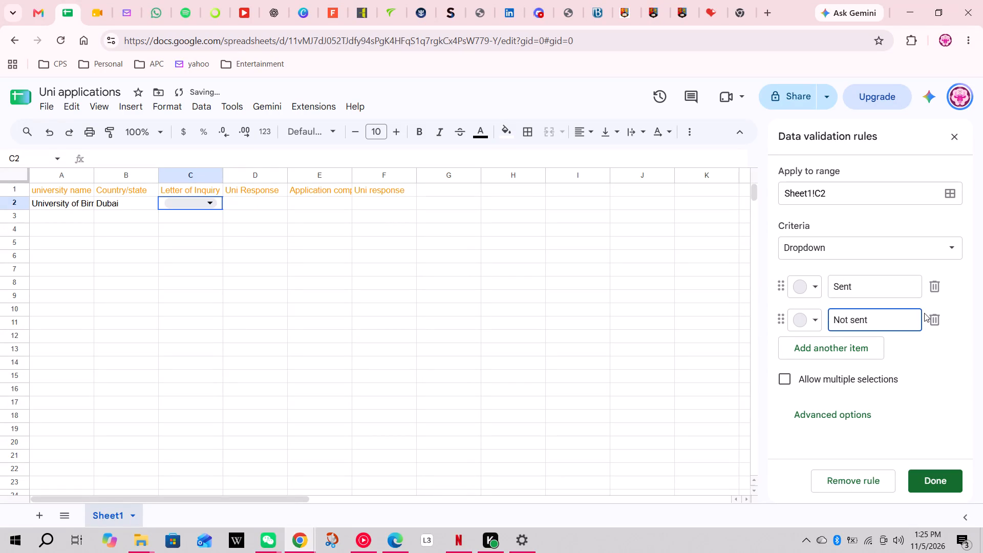
Colour the "Sent" option dark red and the "Not sent" option light red, and apply the dropdown rule.
left_click(802, 292)
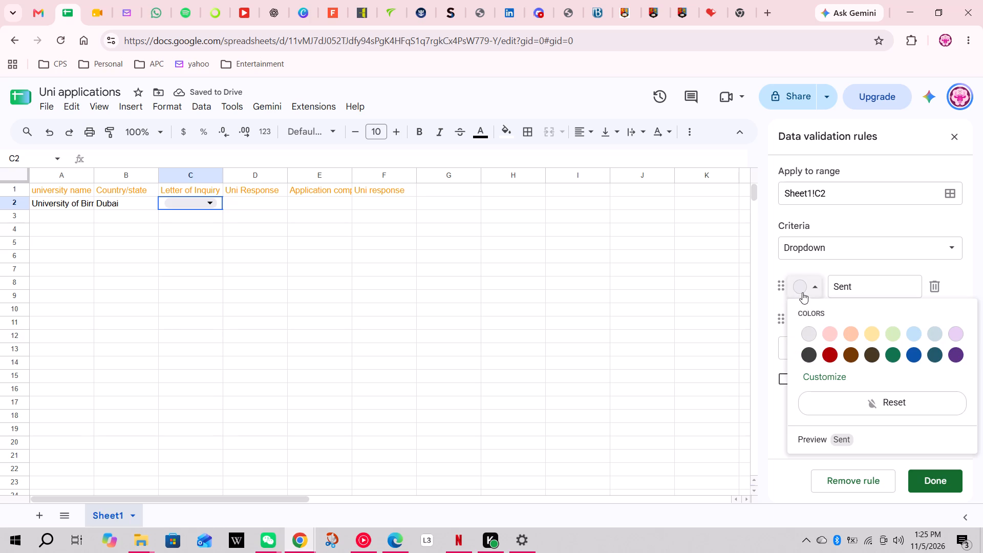
left_click(828, 351)
left_click(814, 322)
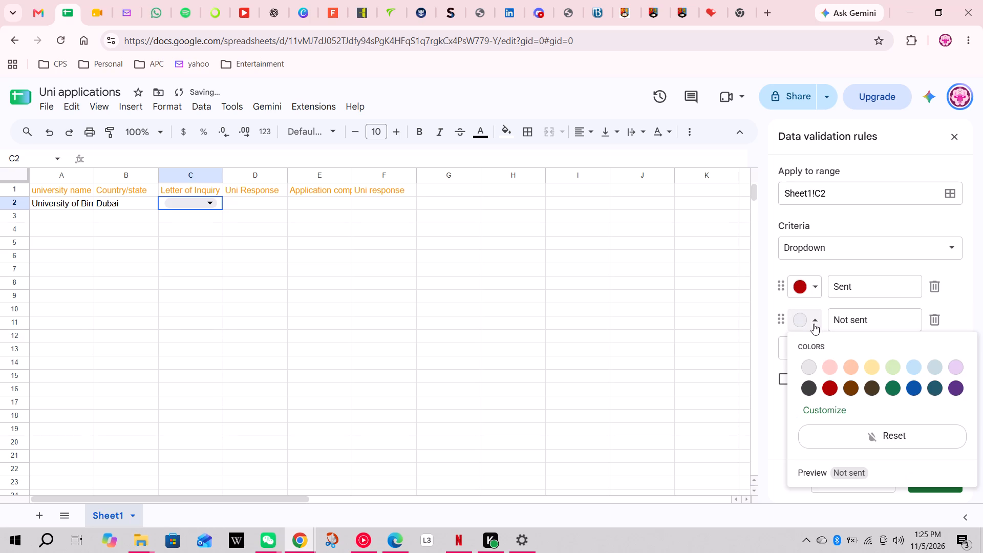
left_click(826, 361)
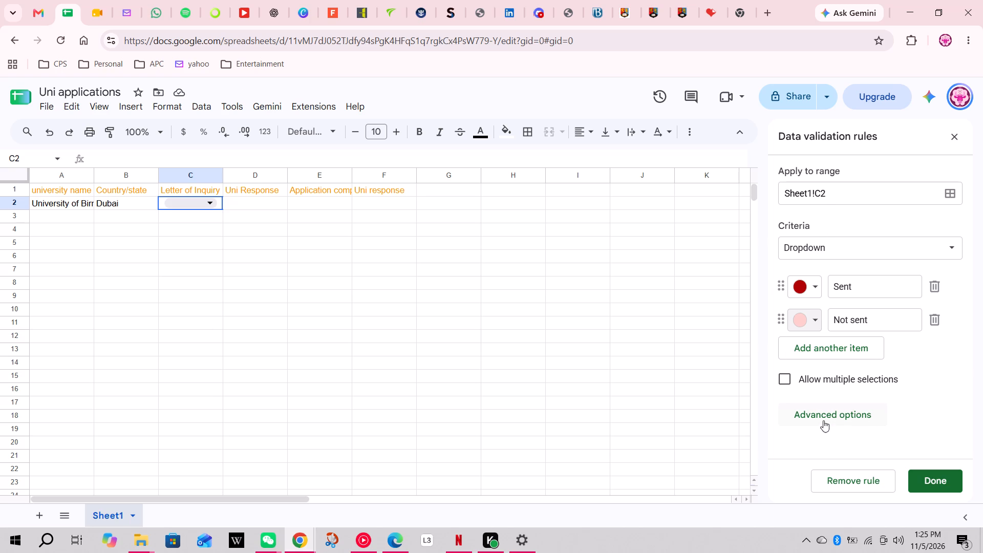
left_click(921, 482)
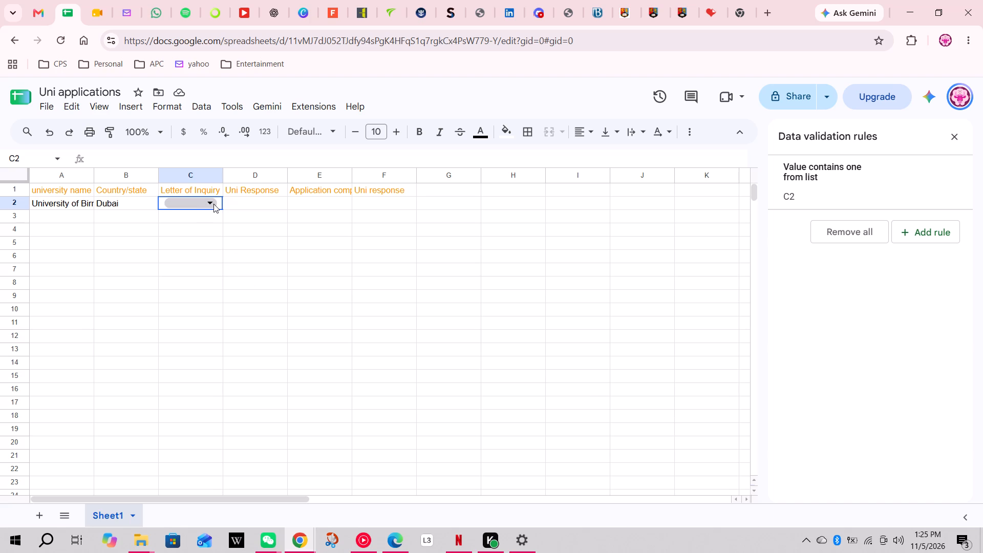
Set the University of Birmingham's Letter of Inquiry status to "Not sent".
left_click(213, 204)
left_click(191, 240)
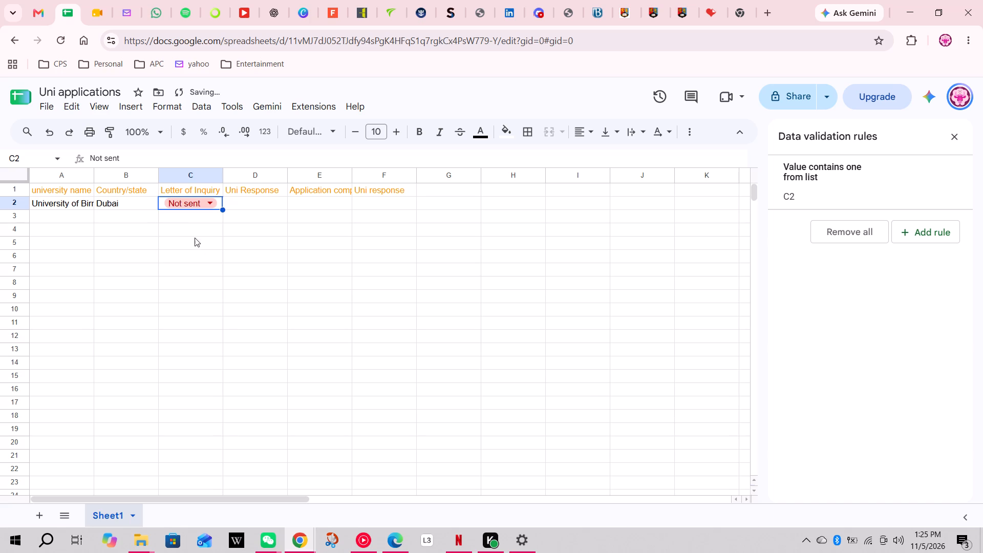
Add a dropdown to the application completion cell E2 with "Not started" as its first option.
left_click(261, 201)
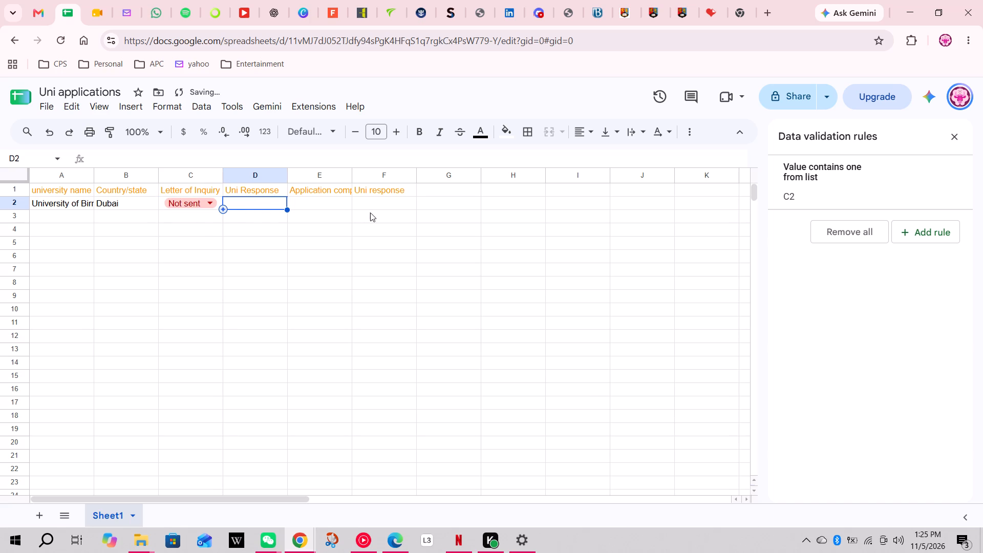
left_click(317, 201)
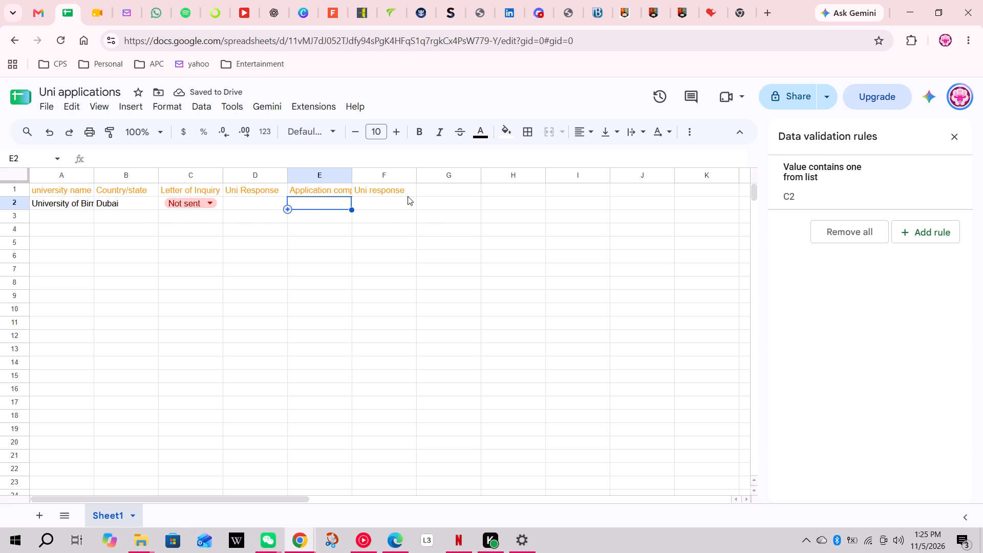
right_click(303, 206)
scroll(387, 323, "down", 3)
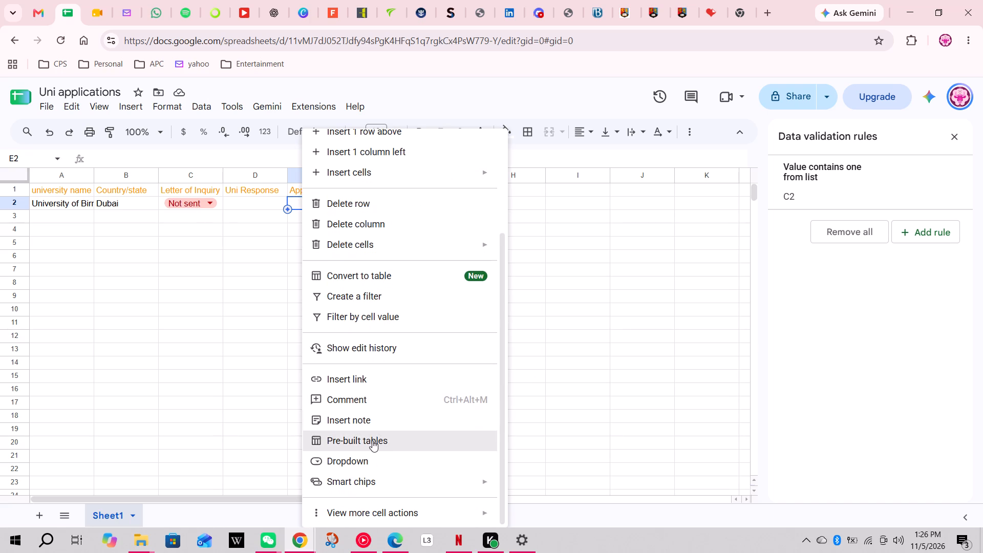
scroll(371, 451, "down", 1)
left_click(367, 453)
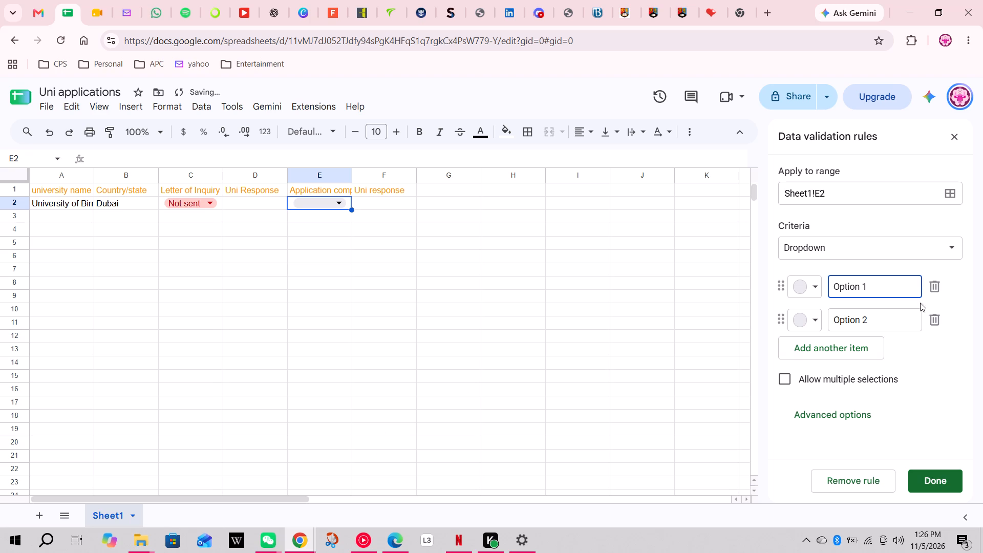
key("BackSpace")
key("BackSpace")
key("BackSpace")
key("BackSpace")
key("BackSpace")
key("BackSpace")
key("BackSpace")
key("BackSpace")
key("BackSpace")
key("BackSpace")
key("BackSpace")
key("BackSpace")
key("BackSpace")
key("BackSpace")
key("BackSpace")
Set the second option of the E2 dropdown to "Not finished".
left_click(872, 321)
key("BackSpace")
key("BackSpace")
key("BackSpace")
key("BackSpace")
key("BackSpace")
key("BackSpace")
key("BackSpace")
key("BackSpace")
key("BackSpace")
key("BackSpace")
key("BackSpace")
key("BackSpace")
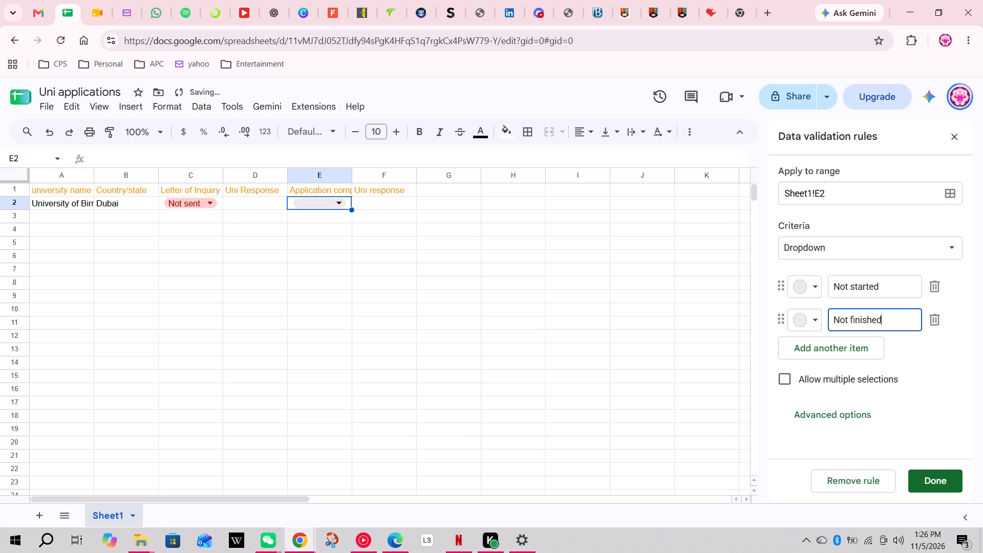
Add "Finished" as a third option of the E2 dropdown.
left_click(856, 349)
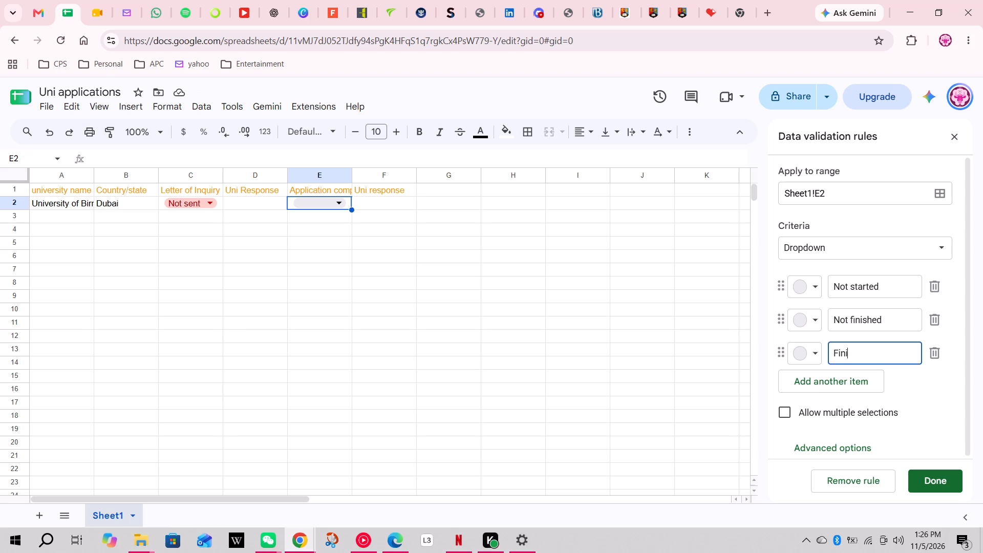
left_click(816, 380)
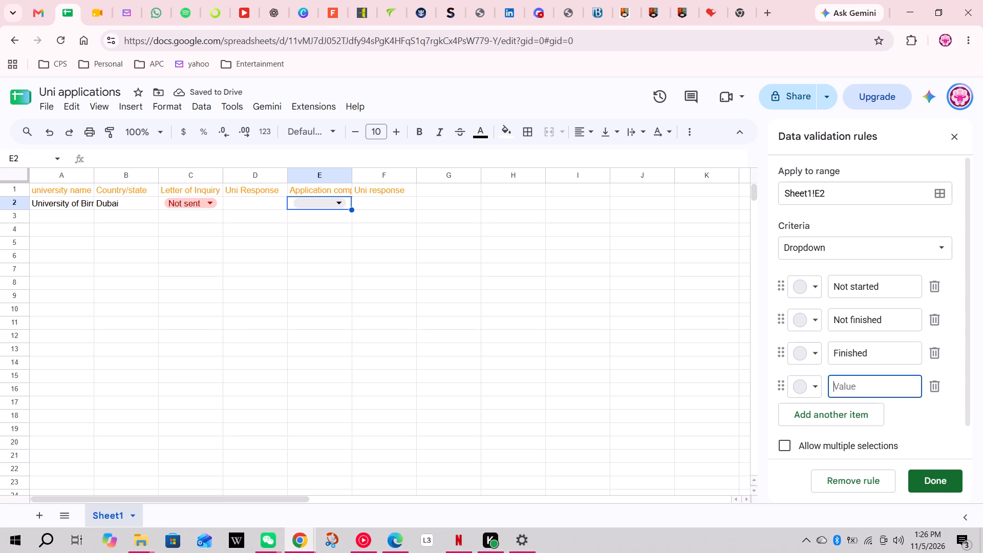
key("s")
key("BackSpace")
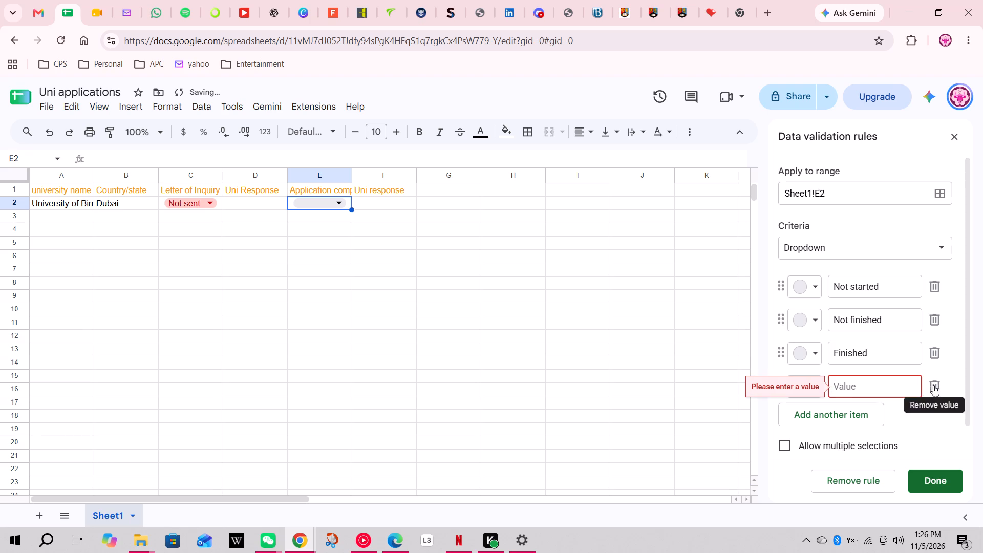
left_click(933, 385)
Change the third option of the E2 dropdown to "Submitted".
key("BackSpace")
key("BackSpace")
key("BackSpace")
key("BackSpace")
key("BackSpace")
key("BackSpace")
key("BackSpace")
key("BackSpace")
key("BackSpace")
key("BackSpace")
key("BackSpace")
key("BackSpace")
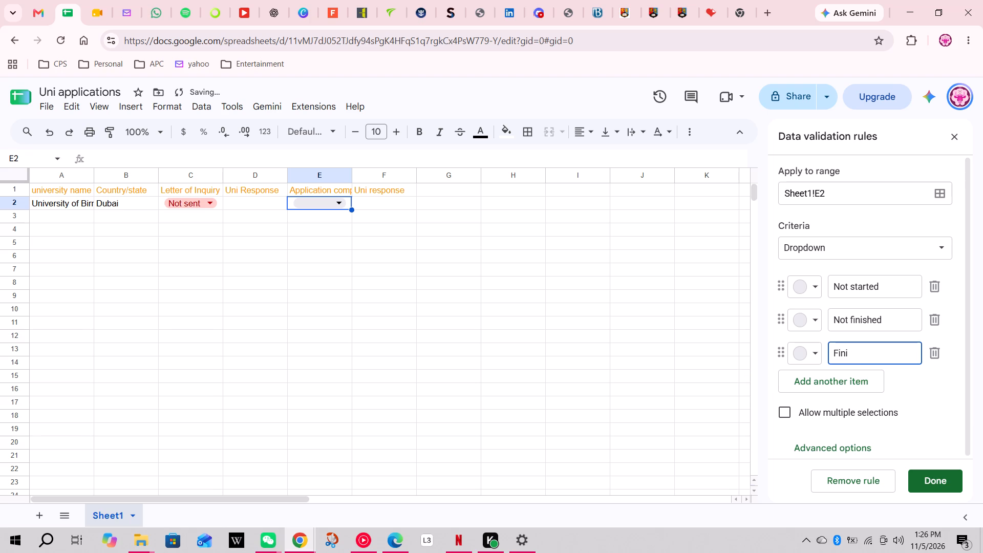
key("s")
type("ubmitted")
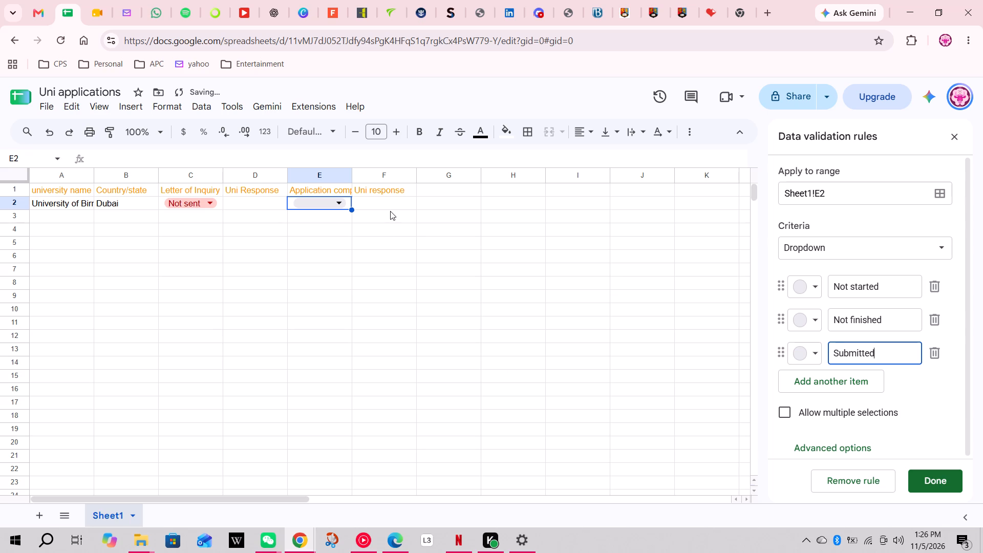
Colour "Not started" dark purple, "Not finished" light purple and "Submitted" dark brown, and apply the E2 dropdown rule.
left_click(393, 203)
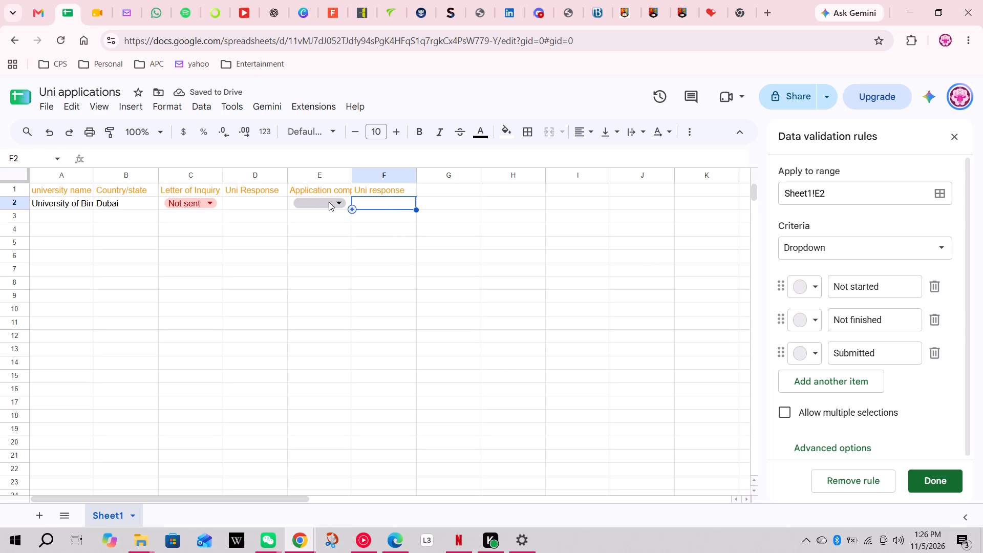
left_click(324, 202)
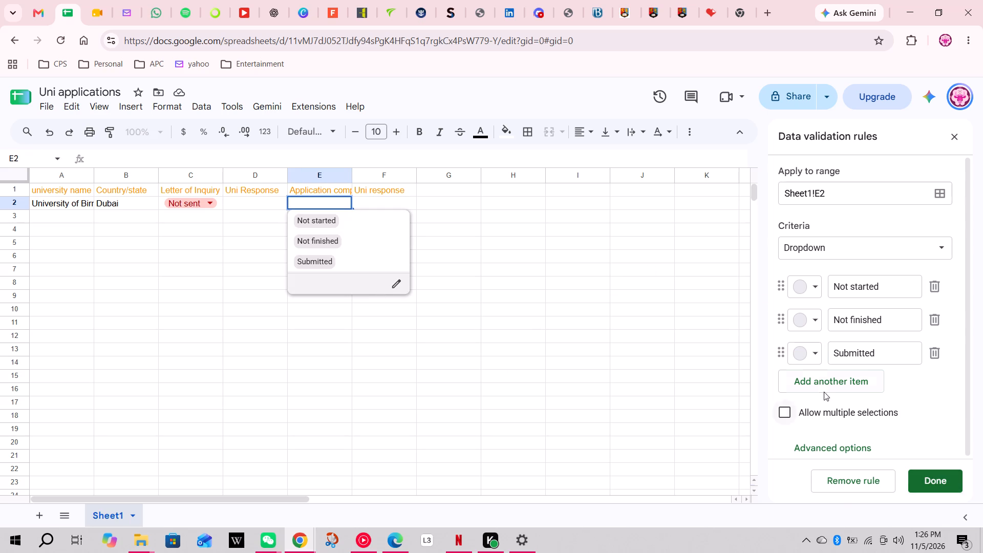
left_click(815, 287)
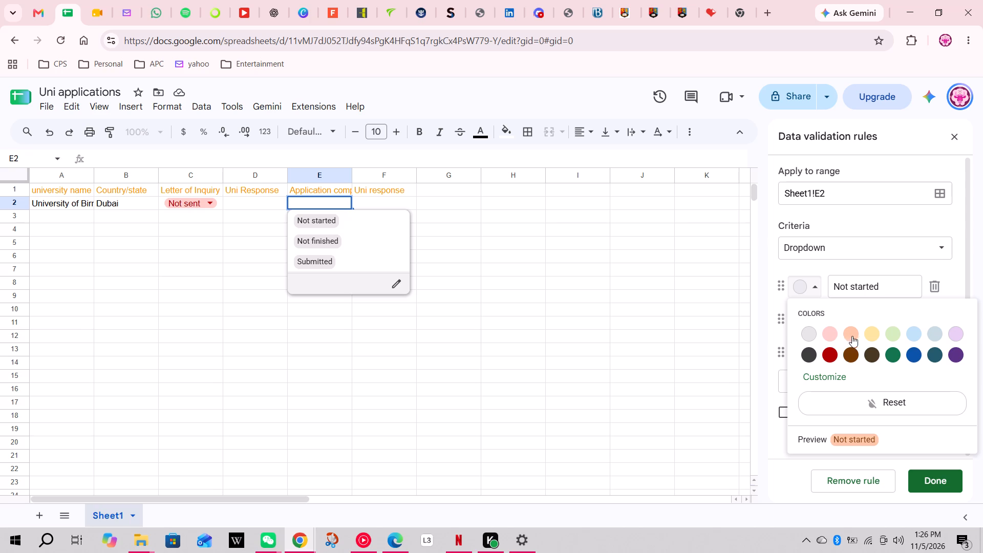
left_click(955, 353)
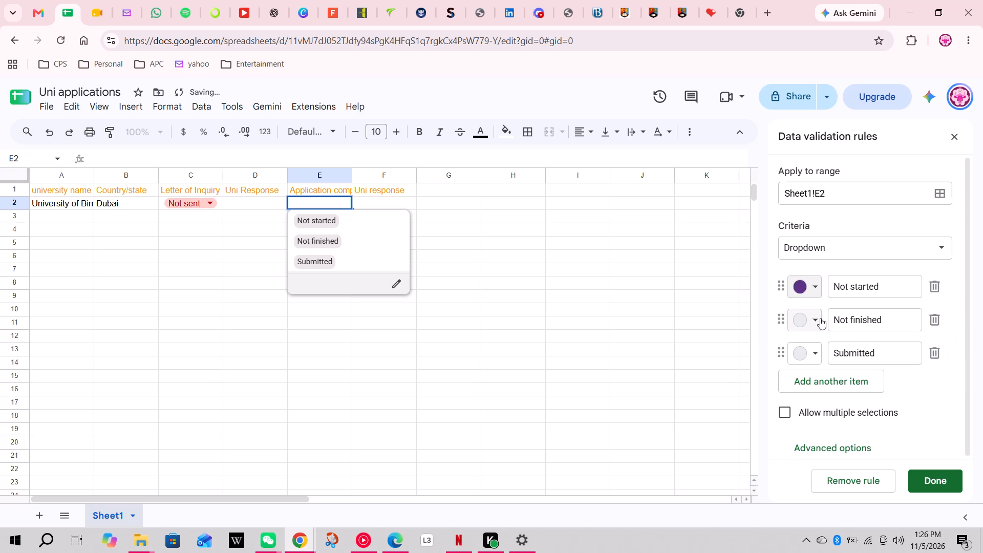
left_click(813, 322)
left_click(931, 386)
left_click(814, 322)
left_click(950, 370)
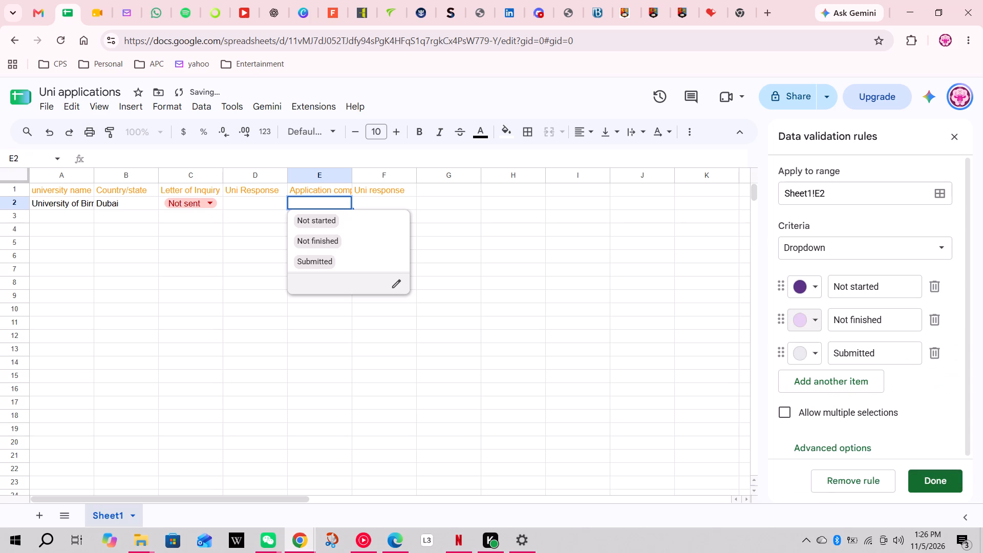
left_click(815, 346)
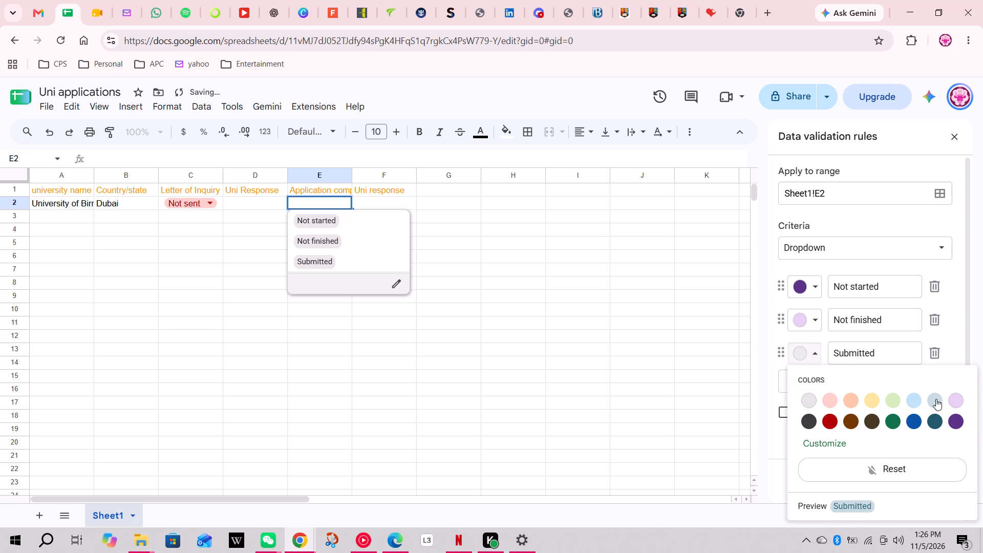
left_click(874, 422)
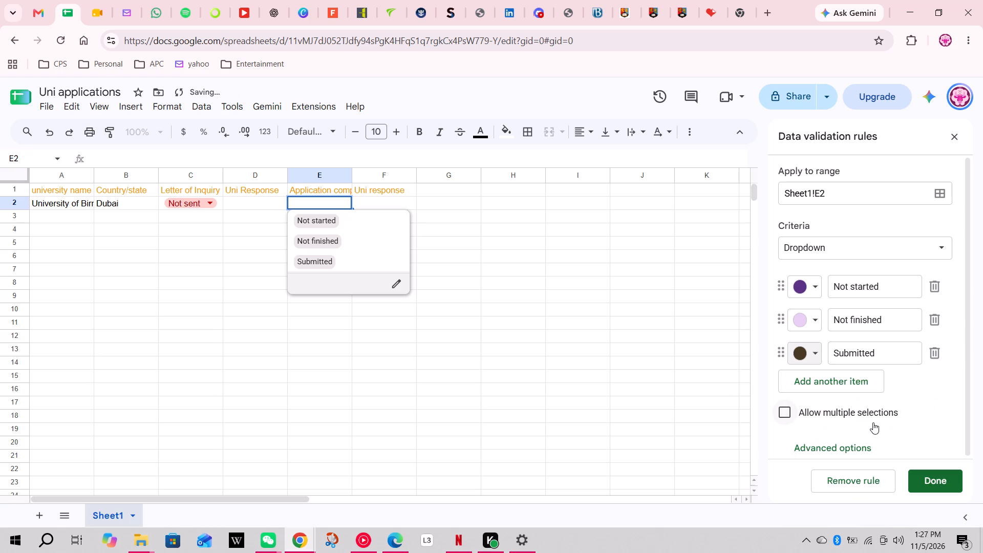
left_click(922, 475)
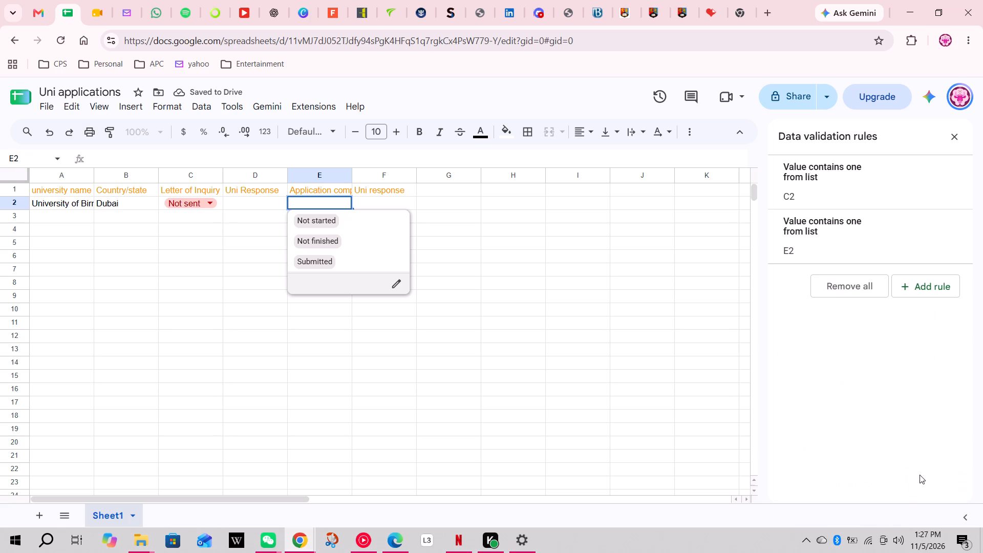
left_click(477, 234)
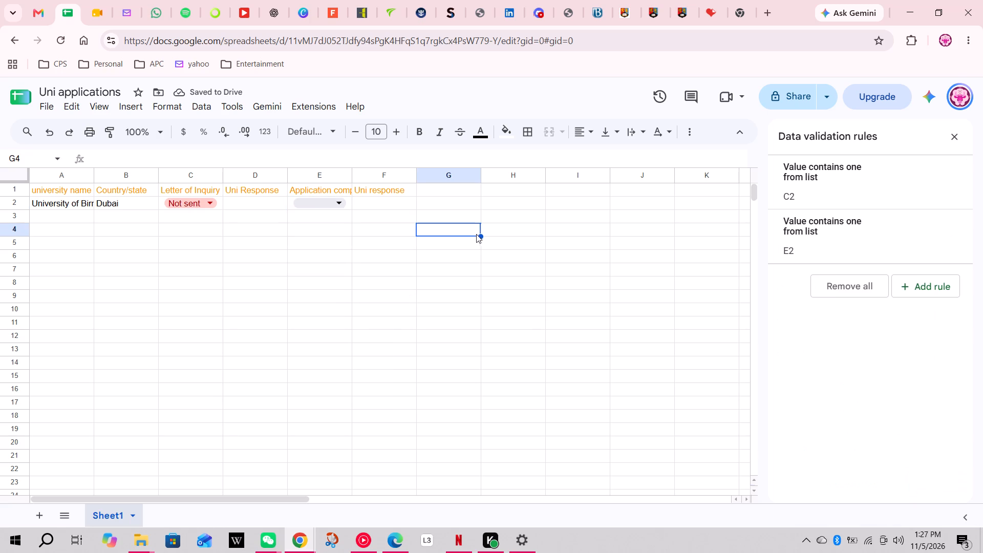
left_click(331, 203)
Add a dropdown to the final Uni response cell F2 with "Accepted" as its first option.
left_click(388, 200)
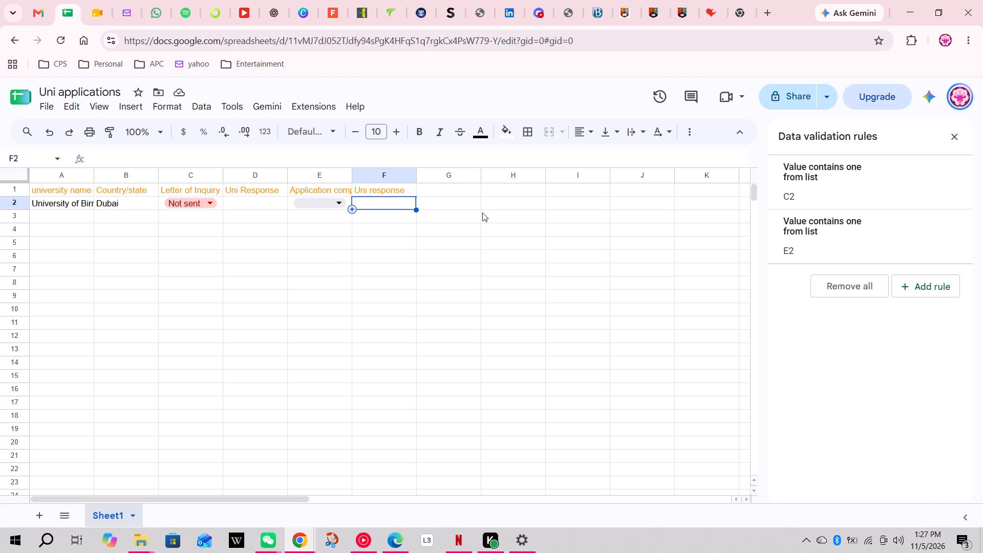
right_click(397, 201)
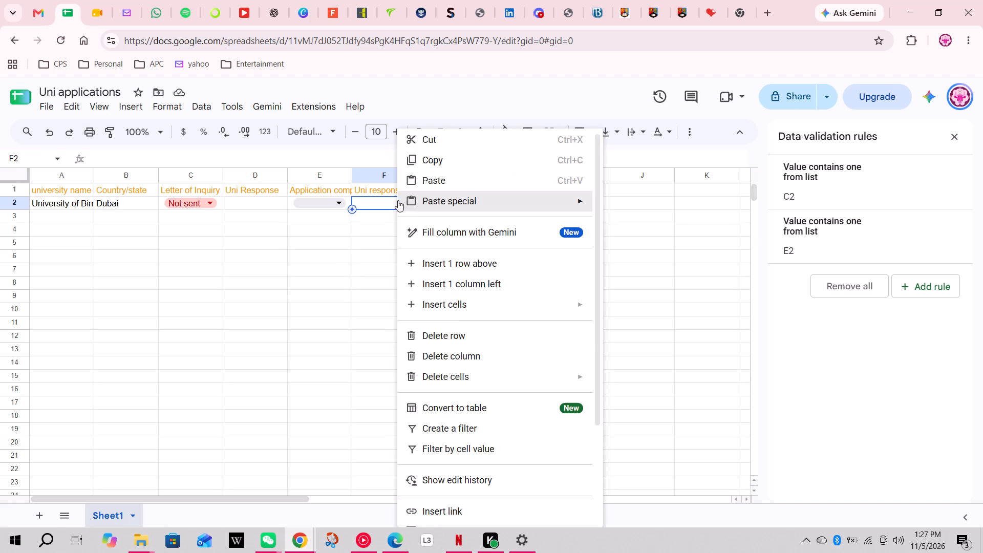
scroll(443, 389, "down", 6)
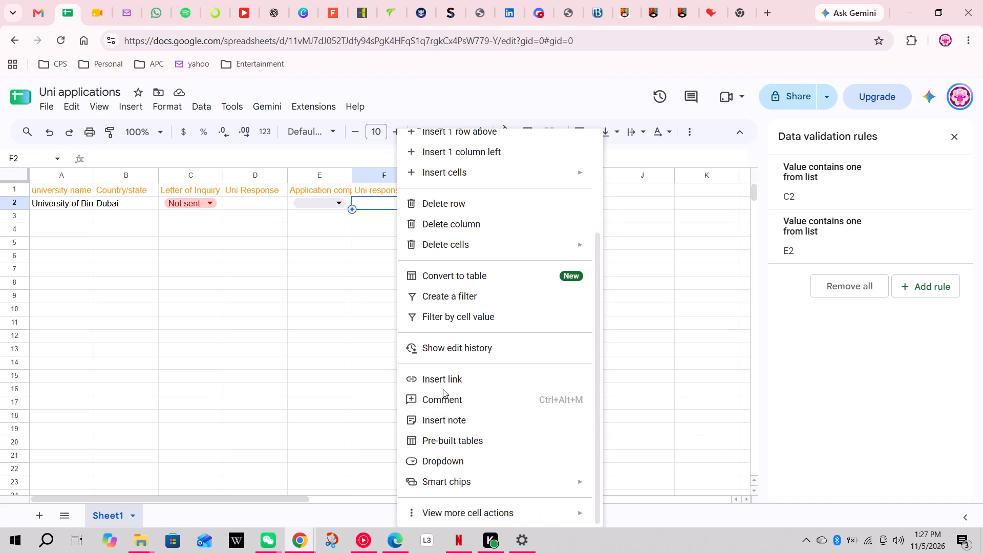
left_click(443, 459)
key("BackSpace")
key("BackSpace")
key("BackSpace")
key("BackSpace")
key("BackSpace")
key("BackSpace")
key("BackSpace")
key("BackSpace")
key("BackSpace")
key("BackSpace")
key("BackSpace")
key("BackSpace")
key("BackSpace")
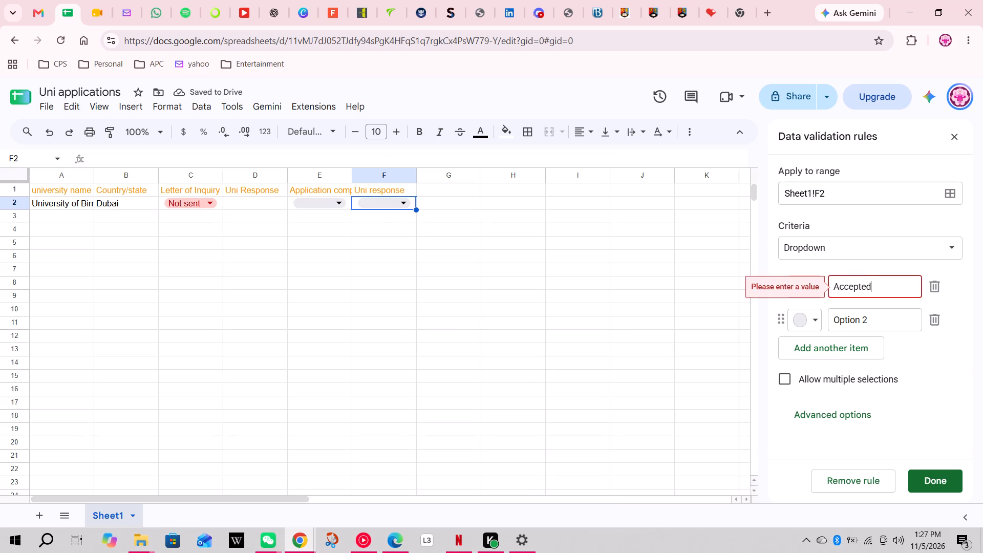
Set the second option of the F2 dropdown to "Declined".
left_click(874, 326)
key("BackSpace")
key("BackSpace")
key("BackSpace")
key("BackSpace")
key("BackSpace")
key("BackSpace")
key("BackSpace")
key("BackSpace")
key("BackSpace")
key("BackSpace")
key("BackSpace")
key("BackSpace")
key("BackSpace")
key("BackSpace")
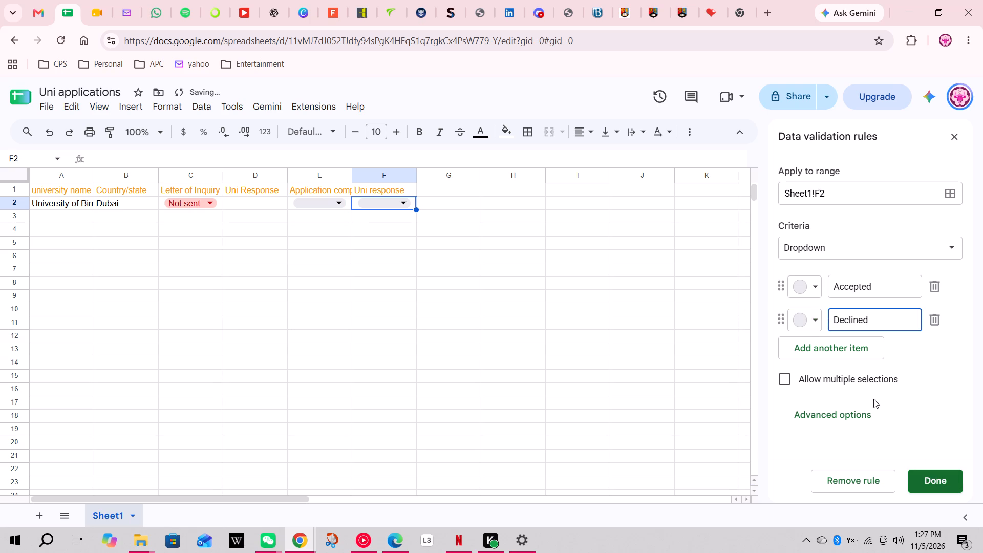
Add "Pending" as a third option of the F2 dropdown and apply the rule.
left_click(842, 352)
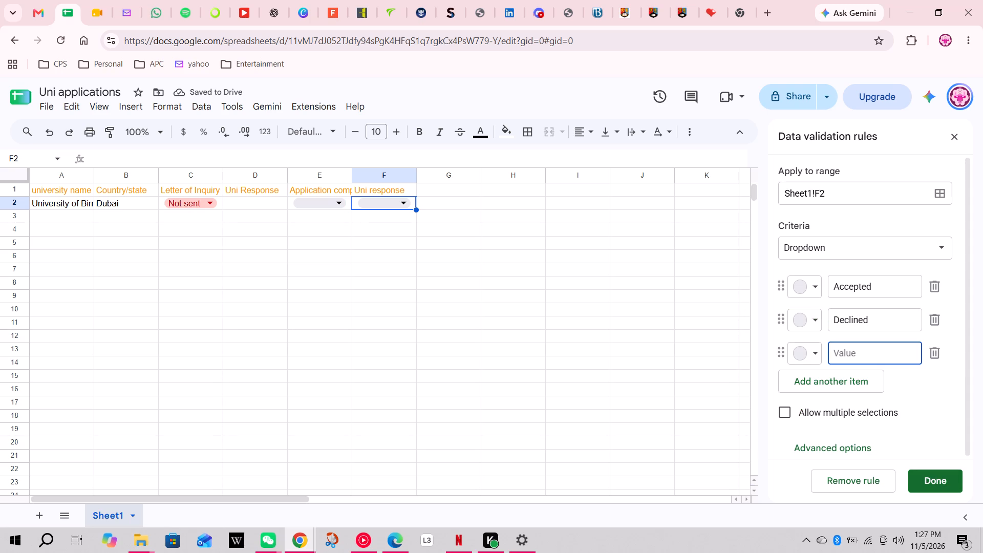
type("ending")
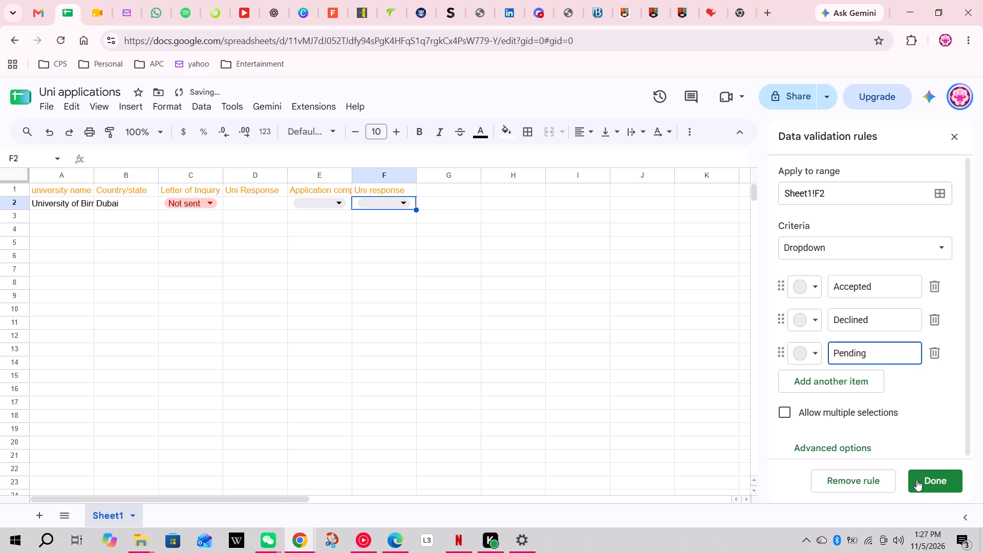
left_click(920, 478)
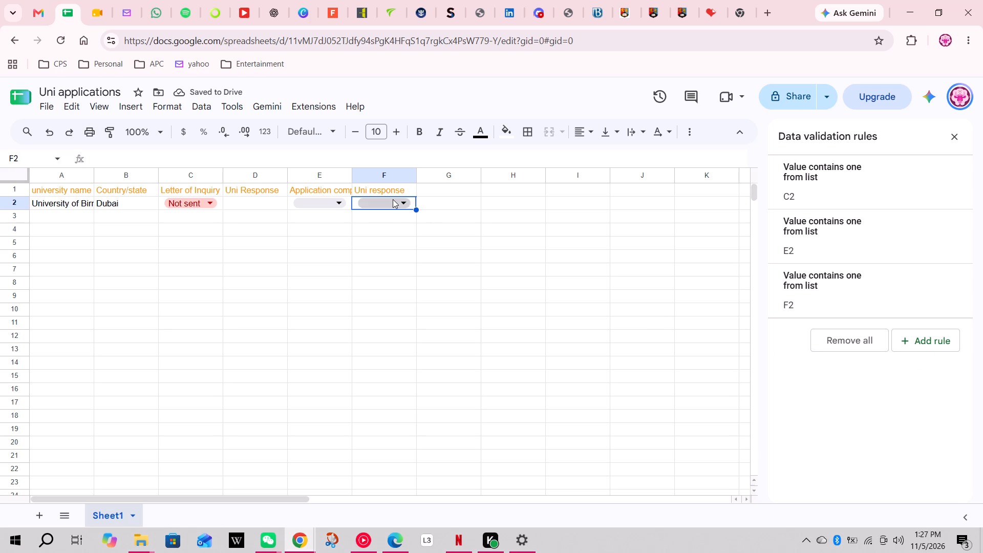
Colour "Accepted" dark green, "Declined" dark red and "Pending" light yellow in the F2 dropdown, and apply the rule.
left_click(393, 199)
left_click(458, 282)
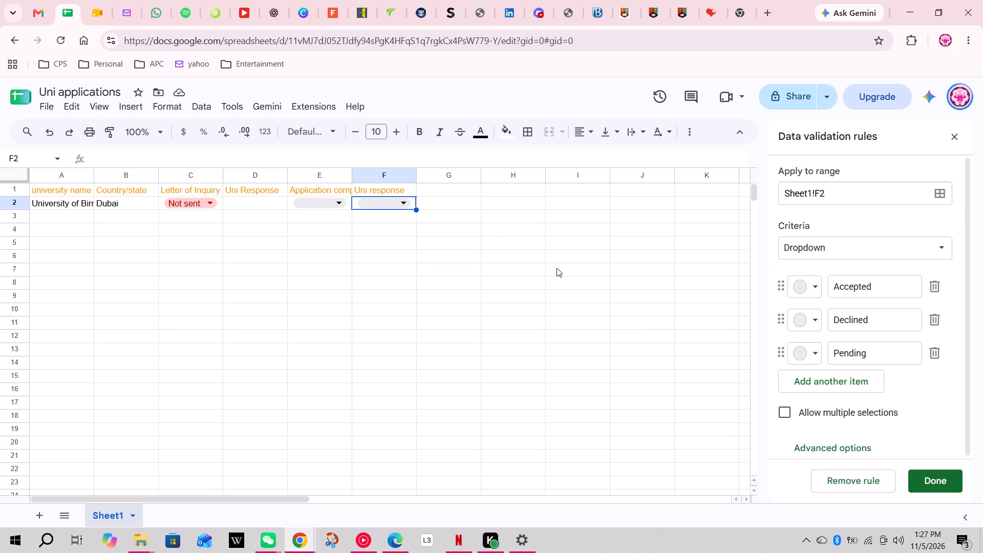
left_click(813, 289)
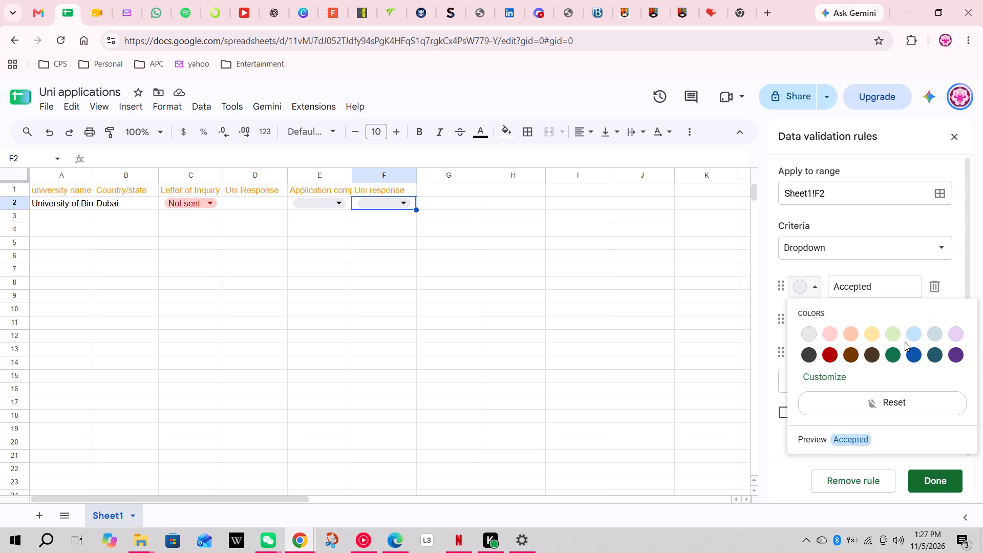
left_click(891, 356)
left_click(814, 324)
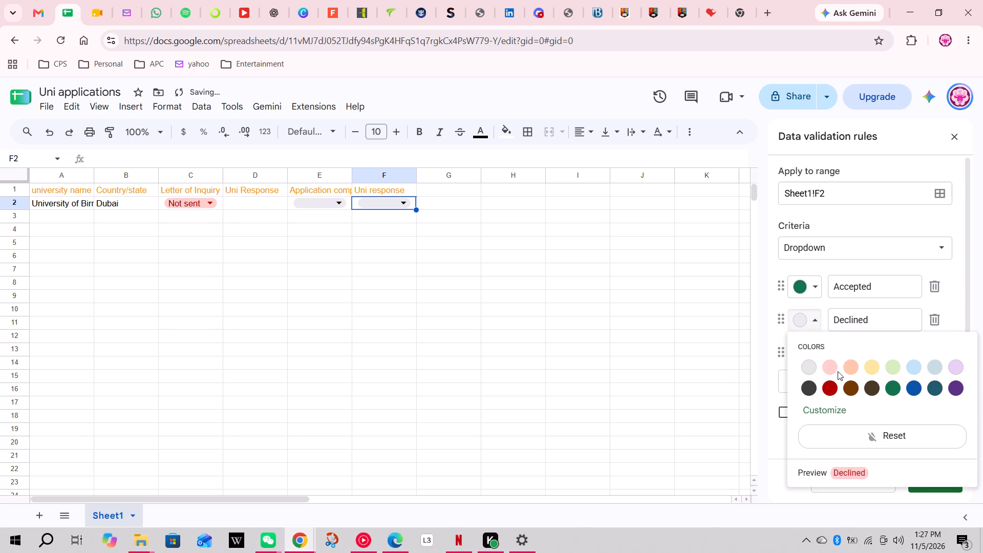
left_click(830, 389)
left_click(816, 354)
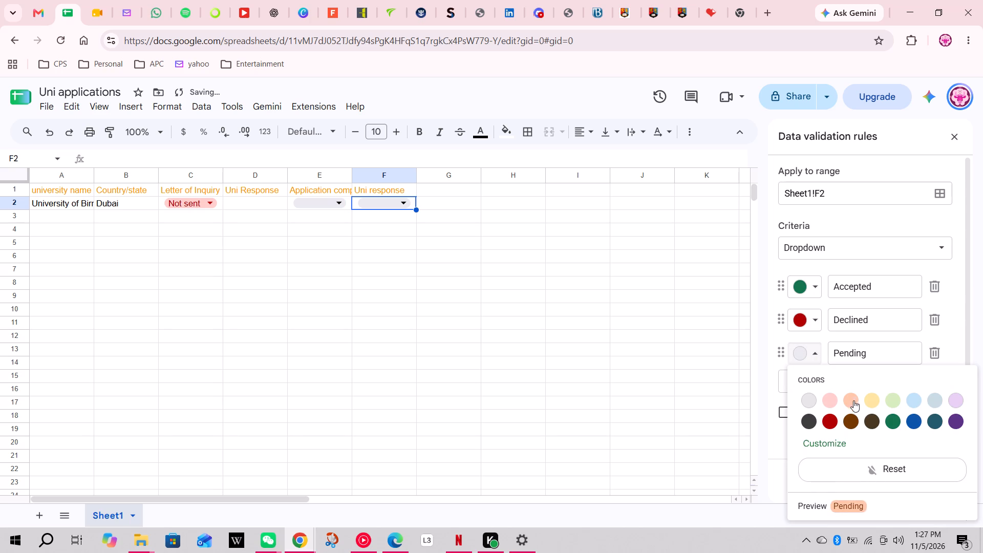
left_click(874, 402)
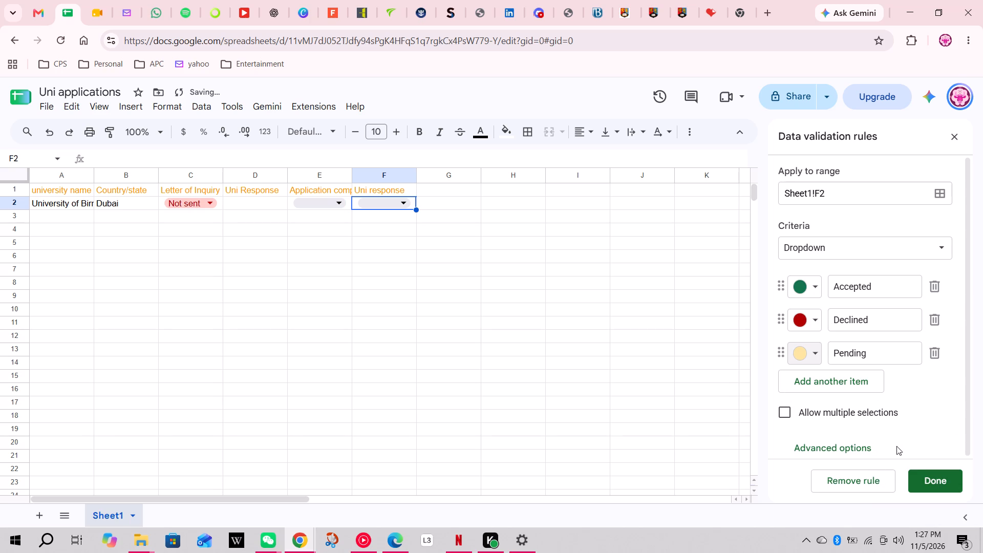
left_click(923, 478)
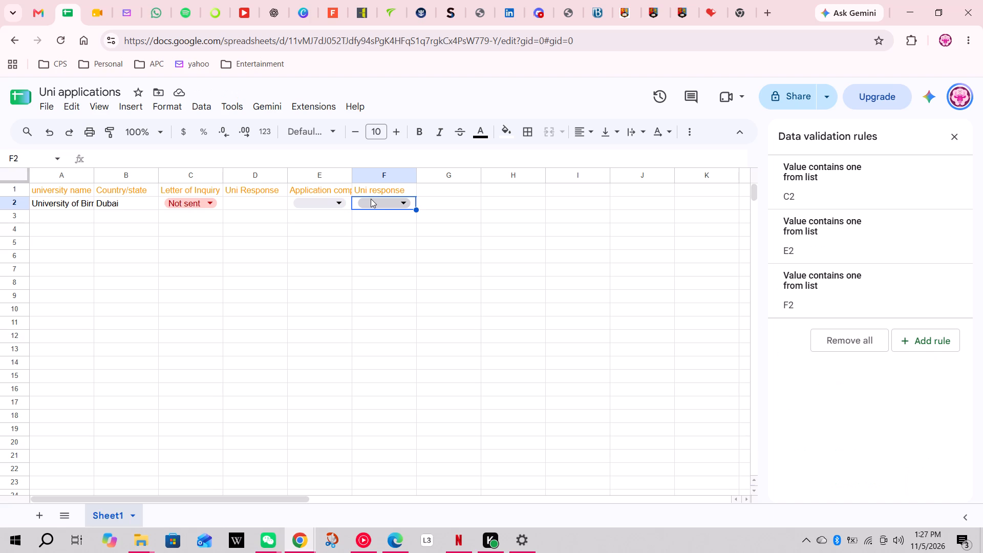
Add a dropdown to the first Uni Response cell D2 with "Positive" as its first option.
left_click(250, 205)
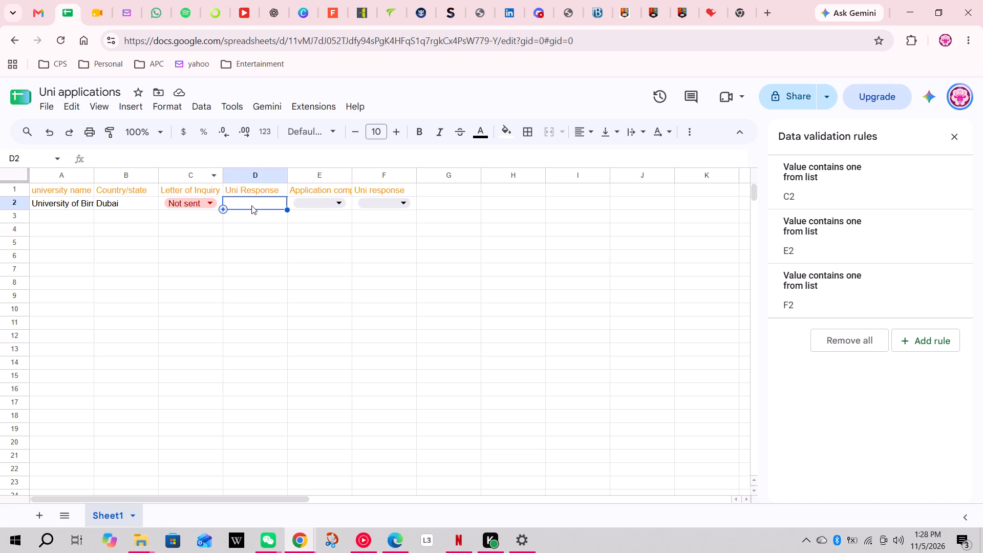
right_click(252, 203)
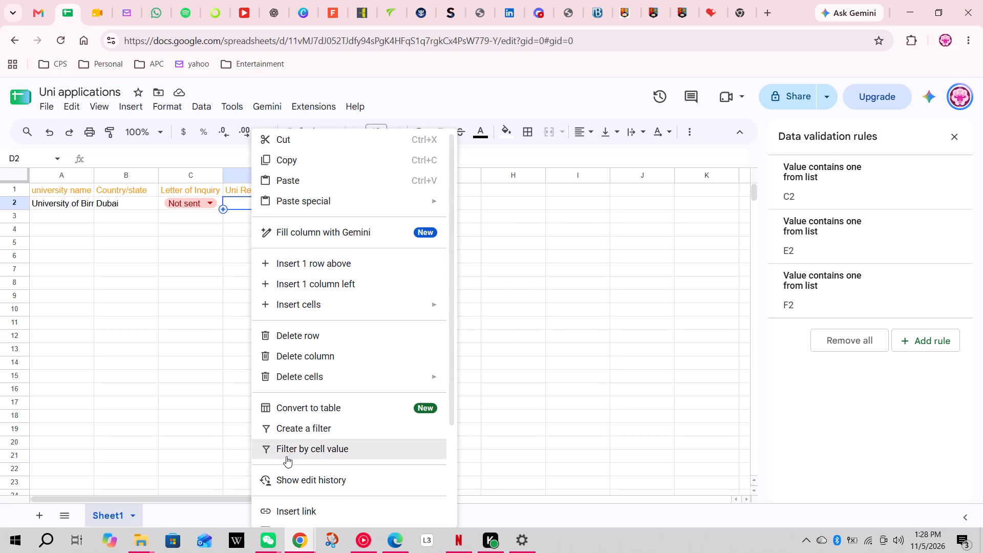
scroll(305, 383, "down", 3)
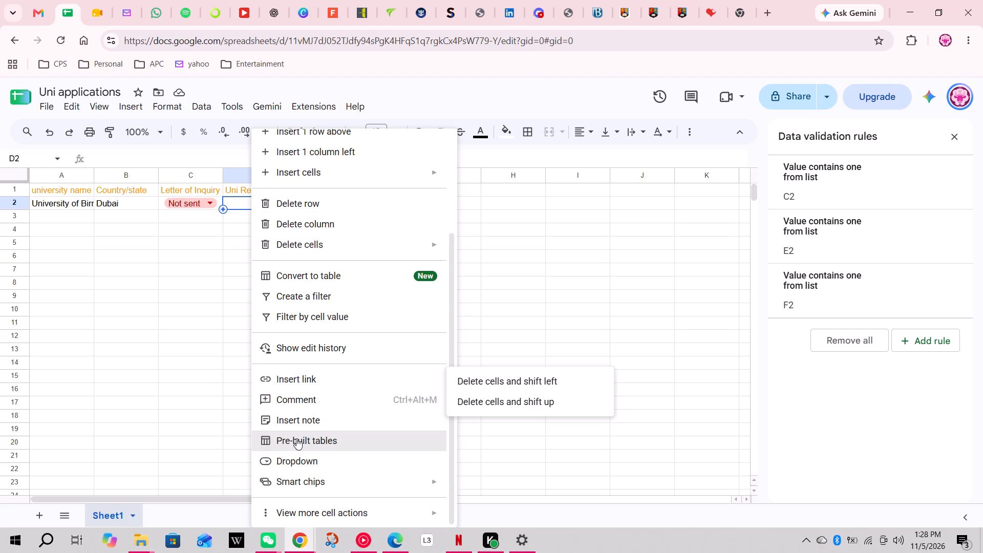
left_click(293, 463)
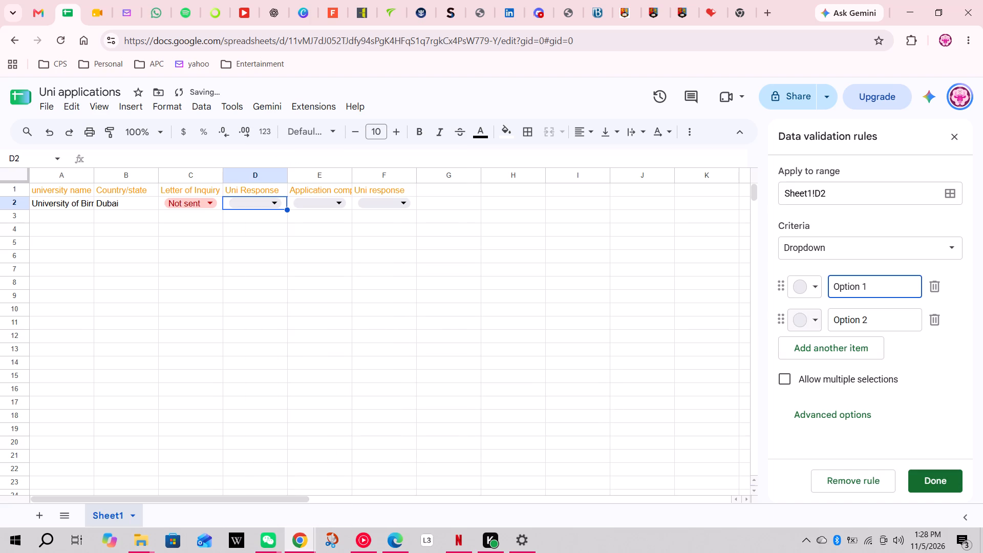
key("BackSpace")
key("BackSpace")
key("BackSpace")
key("BackSpace")
key("BackSpace")
key("BackSpace")
key("BackSpace")
key("BackSpace")
key("BackSpace")
key("BackSpace")
key("BackSpace")
key("BackSpace")
key("BackSpace")
key("BackSpace")
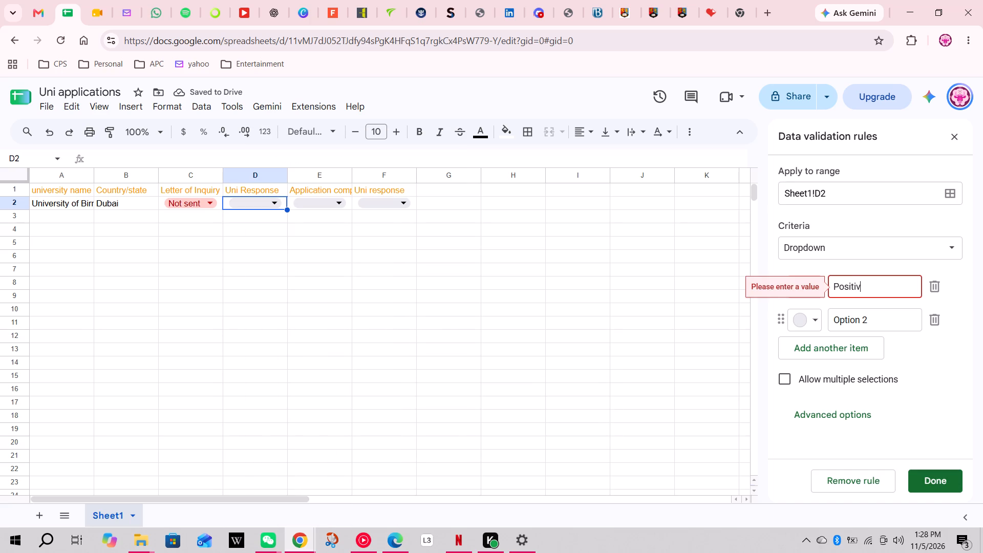
Set the second option of the D2 dropdown to "No response" and add "Negative" as a third option.
left_click_drag(869, 318, 850, 321)
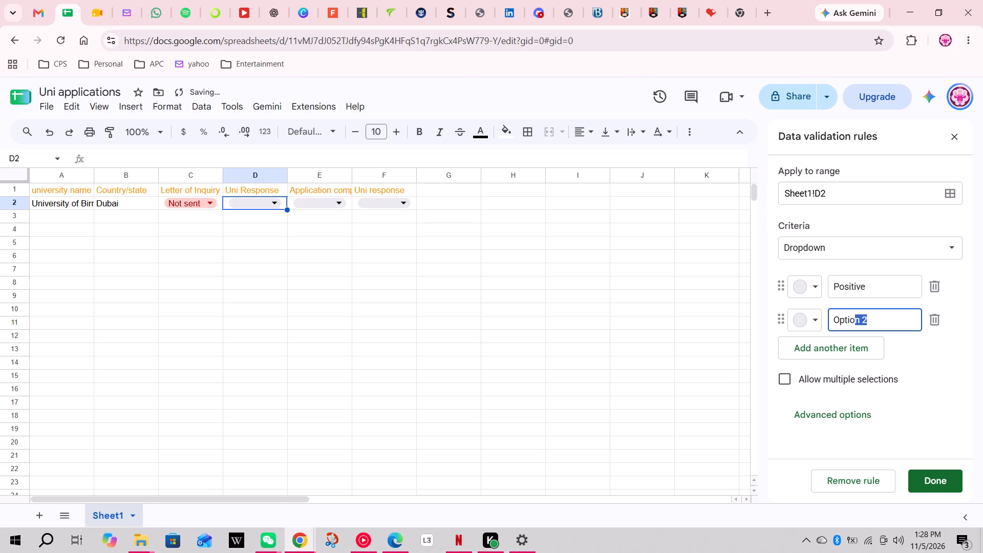
left_click_drag(850, 321, 824, 323)
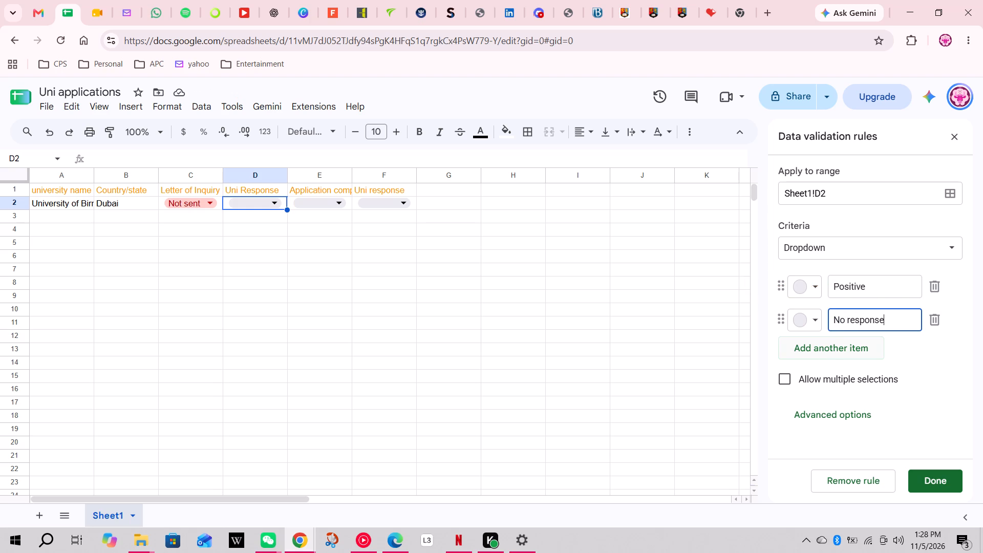
left_click(849, 345)
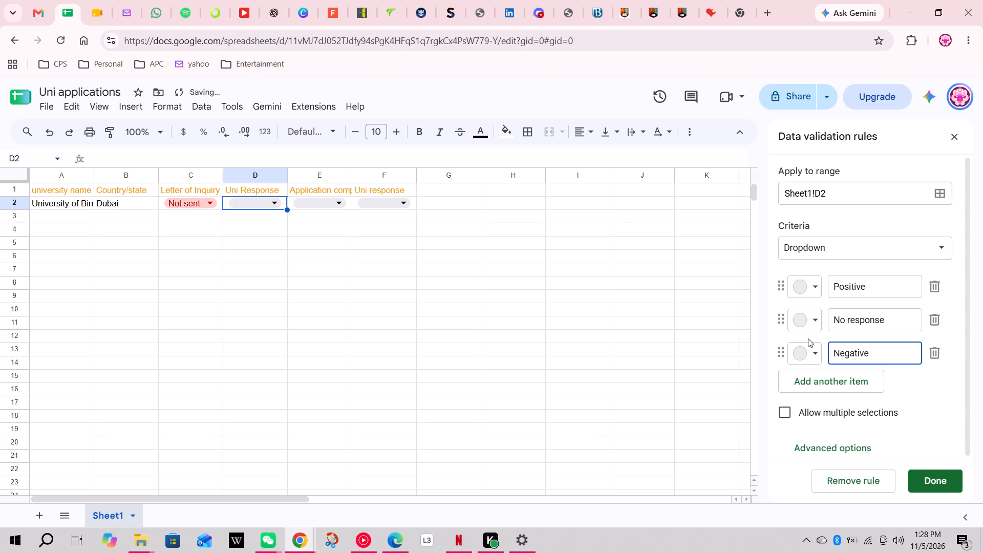
Colour "Positive" dark green, "No response" light orange and "Negative" dark grey, and apply the D2 dropdown rule.
left_click(816, 291)
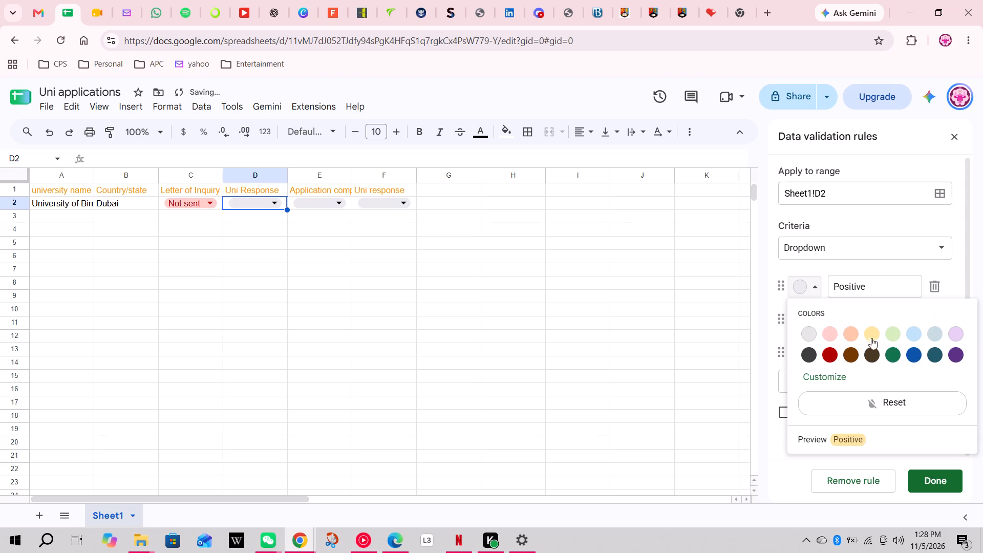
left_click(890, 355)
left_click(819, 320)
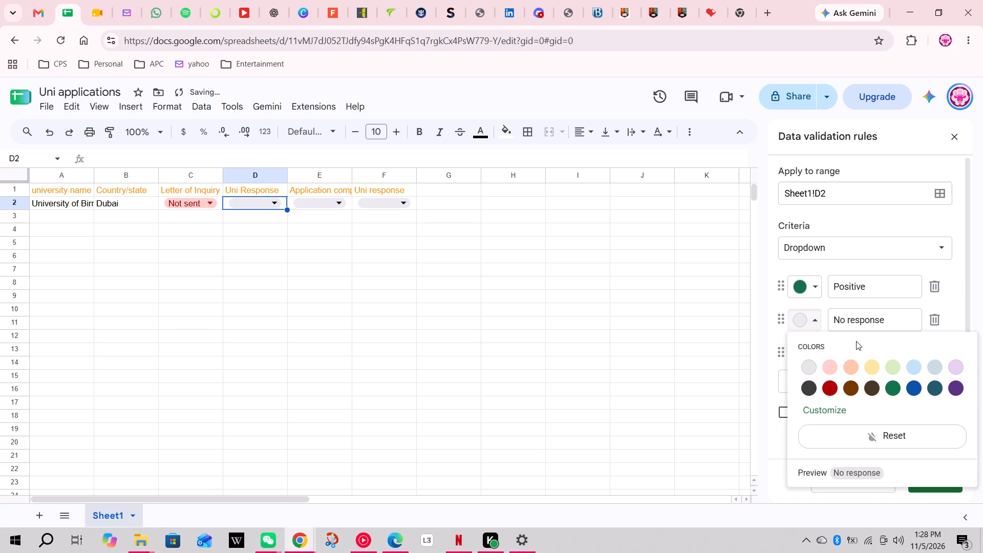
left_click(846, 369)
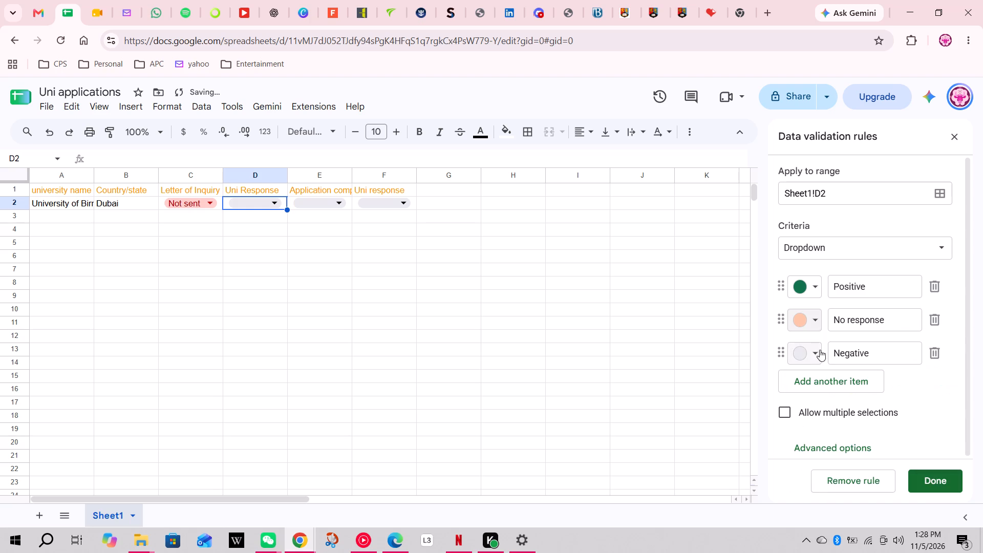
left_click(817, 350)
left_click(827, 419)
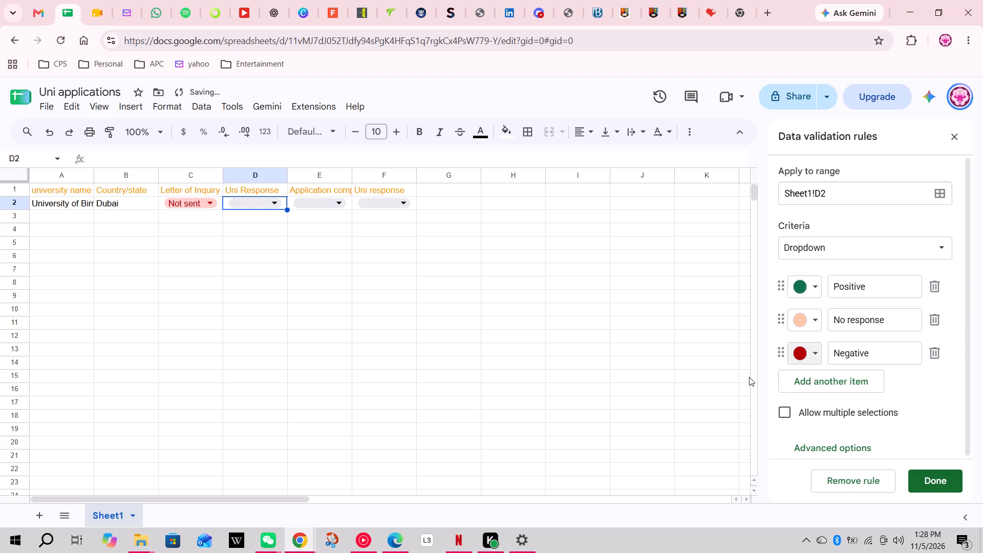
left_click(818, 349)
left_click(811, 421)
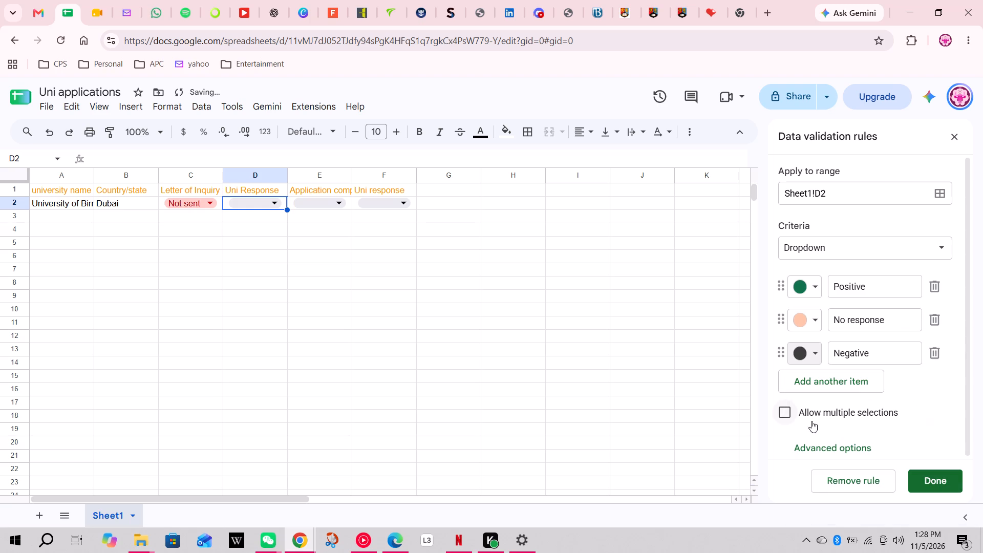
left_click(930, 483)
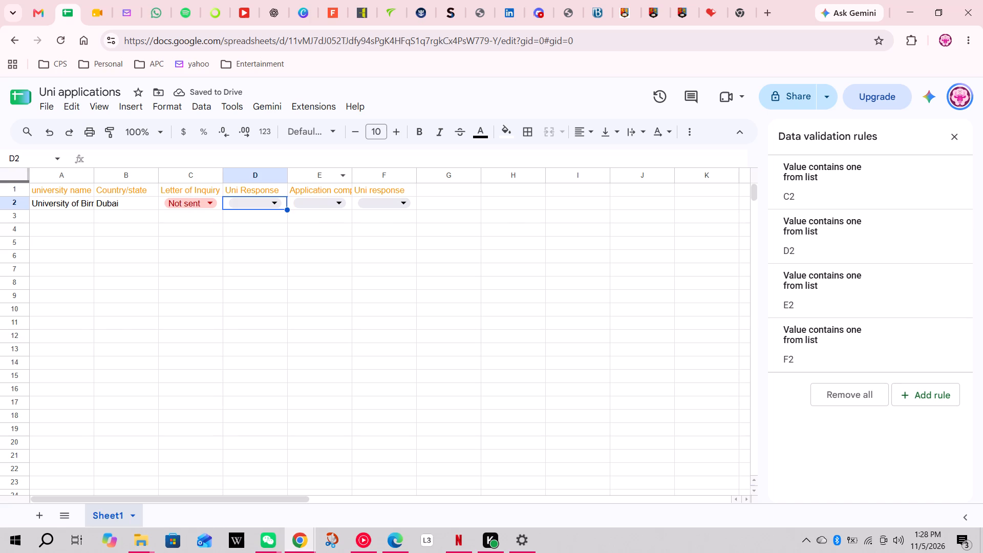
Format the header row A1:F1 with black text on an orange fill.
left_click_drag(52, 190, 189, 206)
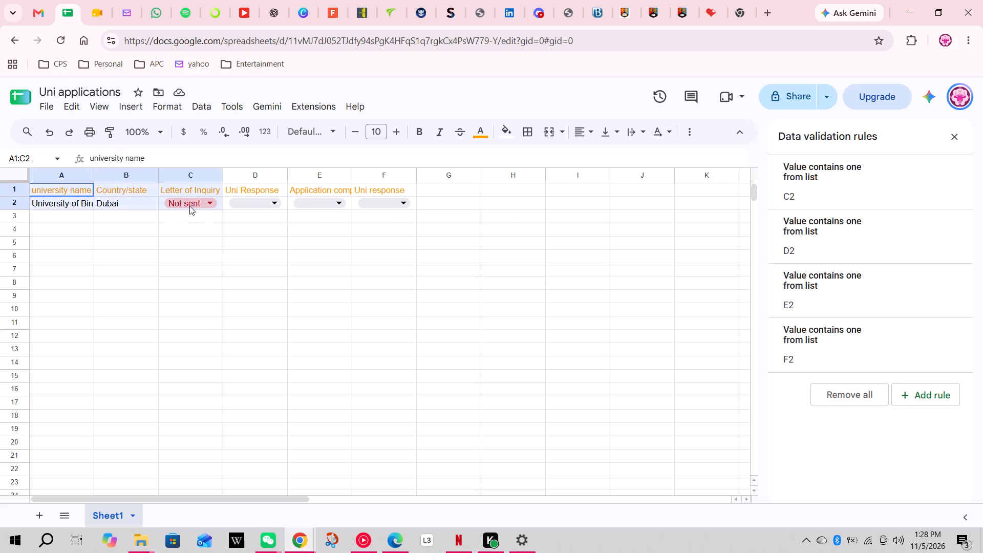
left_click_drag(189, 206, 386, 190)
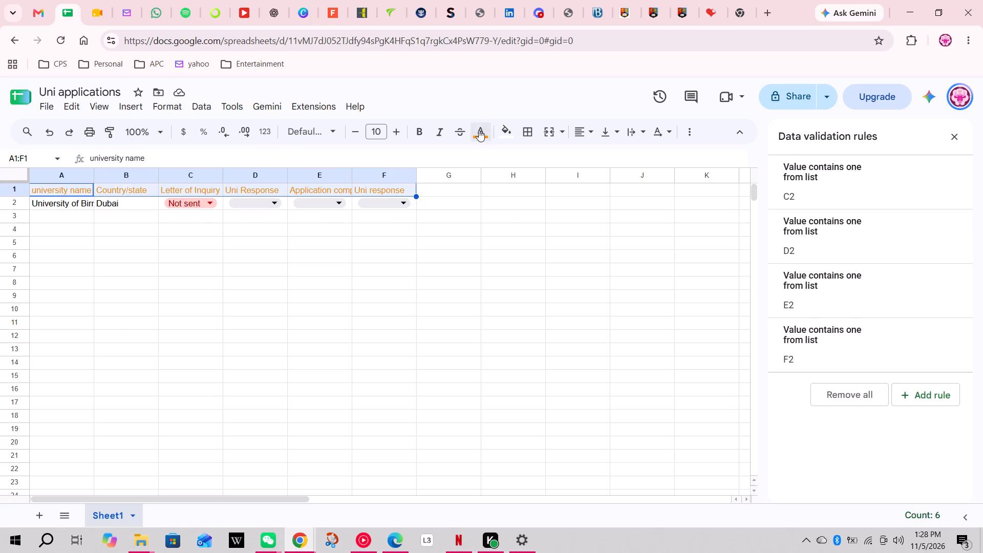
left_click(479, 130)
left_click(485, 180)
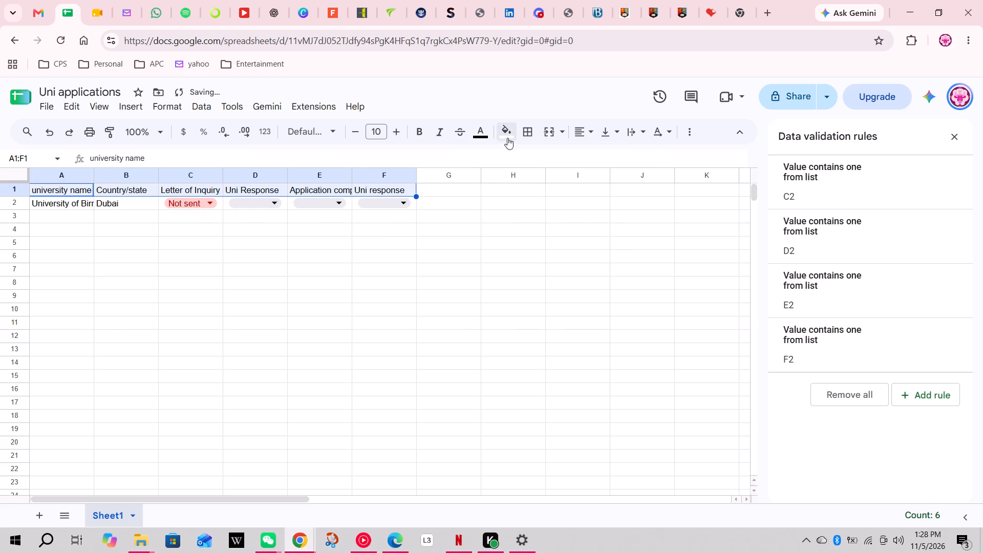
left_click(507, 138)
left_click(538, 190)
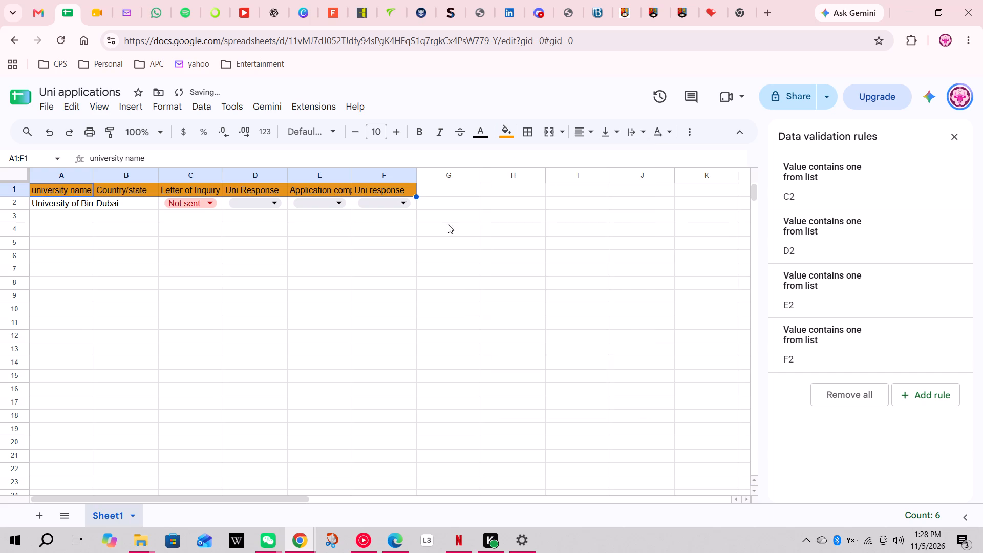
left_click(436, 230)
Fit the width of column A to the university name and close the data validation rules.
double_click(94, 176)
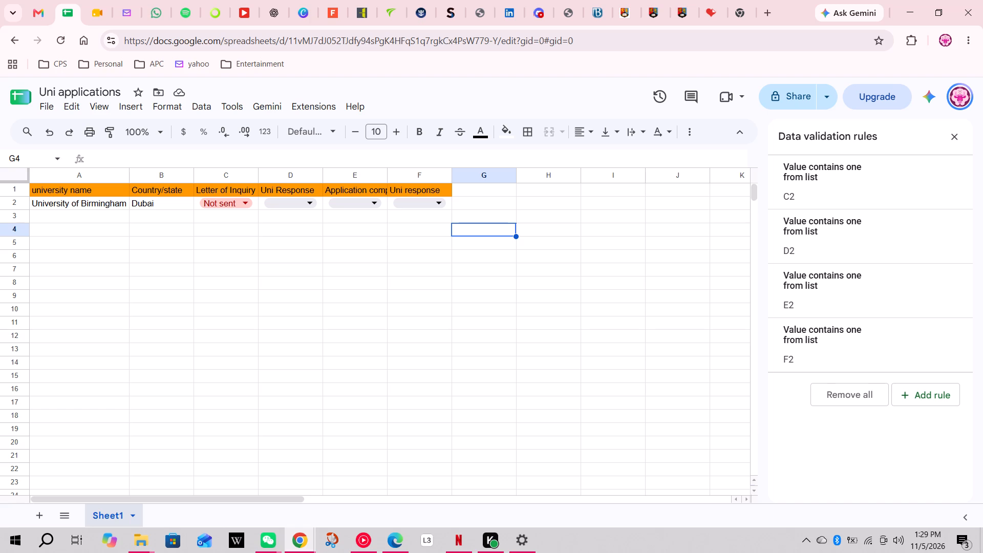
left_click(956, 140)
Enter "University of New Hampshire" as the second university name in cell A3.
left_click(78, 221)
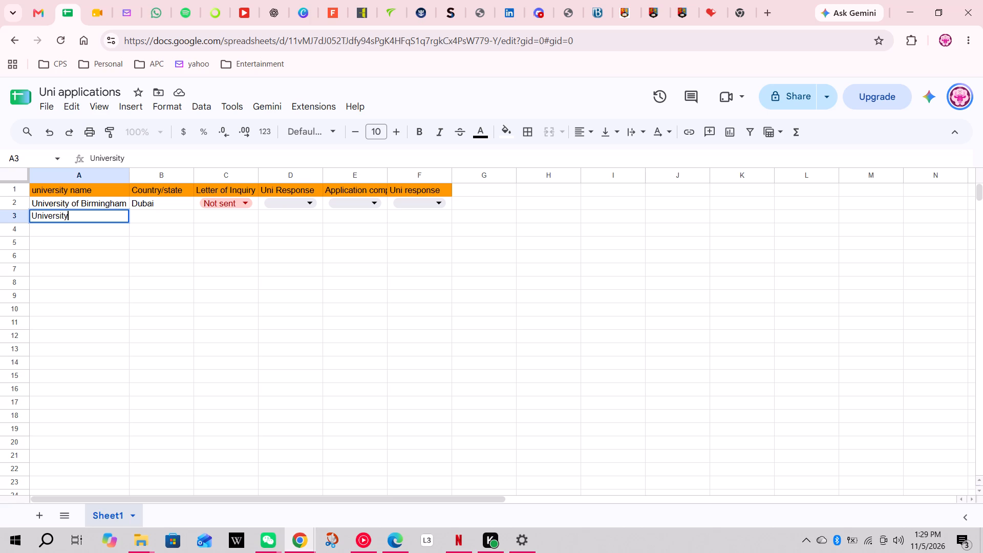
type("of")
key("space")
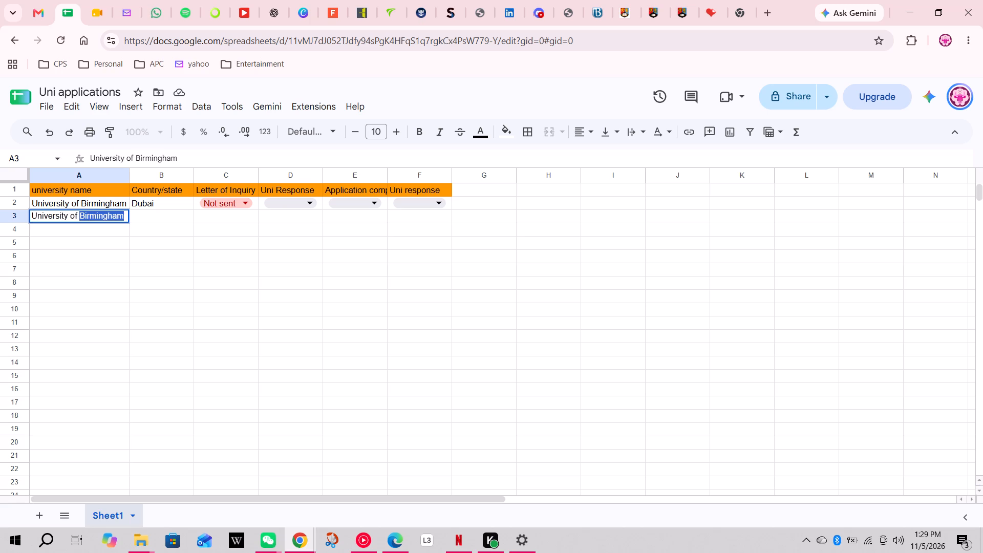
type("ew")
key("space")
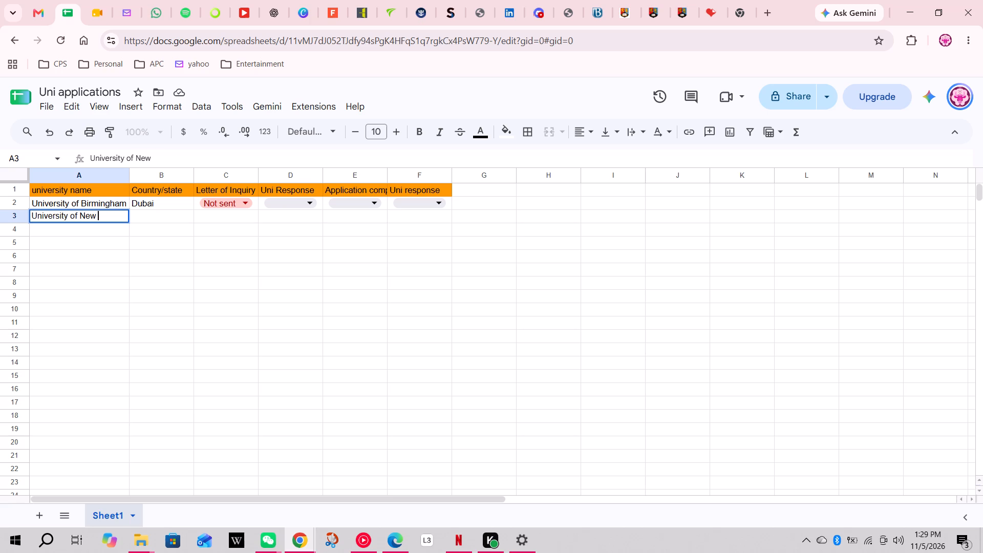
type("ampshire")
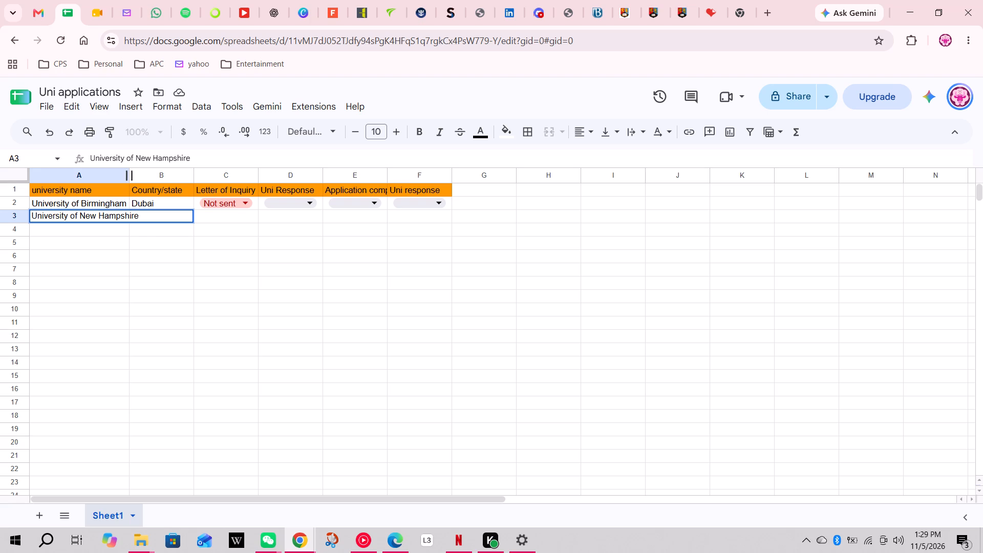
double_click(129, 173)
Enter "USA/New Hampshire" as the country/state in cell B3.
left_click(160, 212)
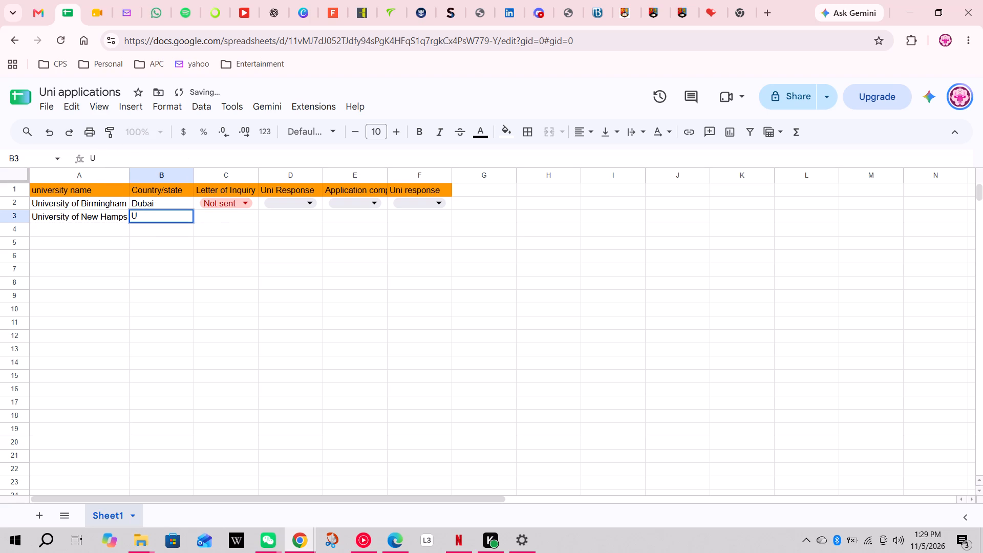
type("SA")
key("slash")
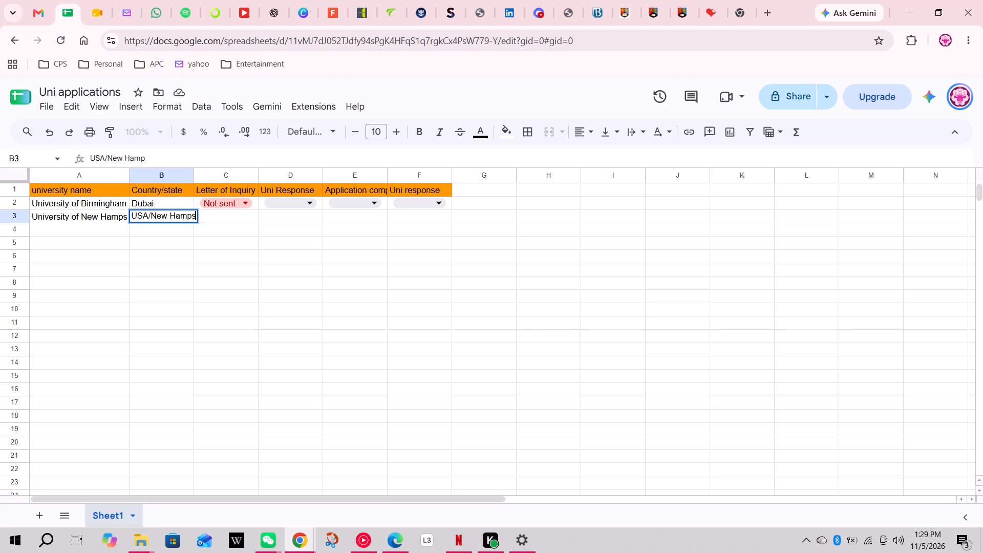
left_click(202, 287)
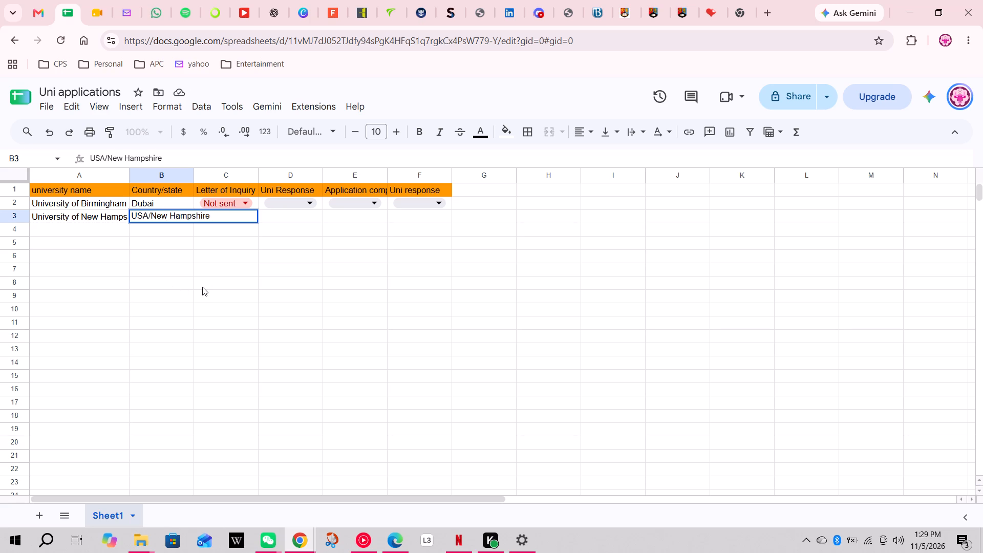
Fill the Letter of Inquiry dropdown from C2 down into C3.
left_click(254, 206)
left_click_drag(257, 210, 254, 222)
Fill the Uni Response dropdown from D2 down into D3.
left_click(311, 207)
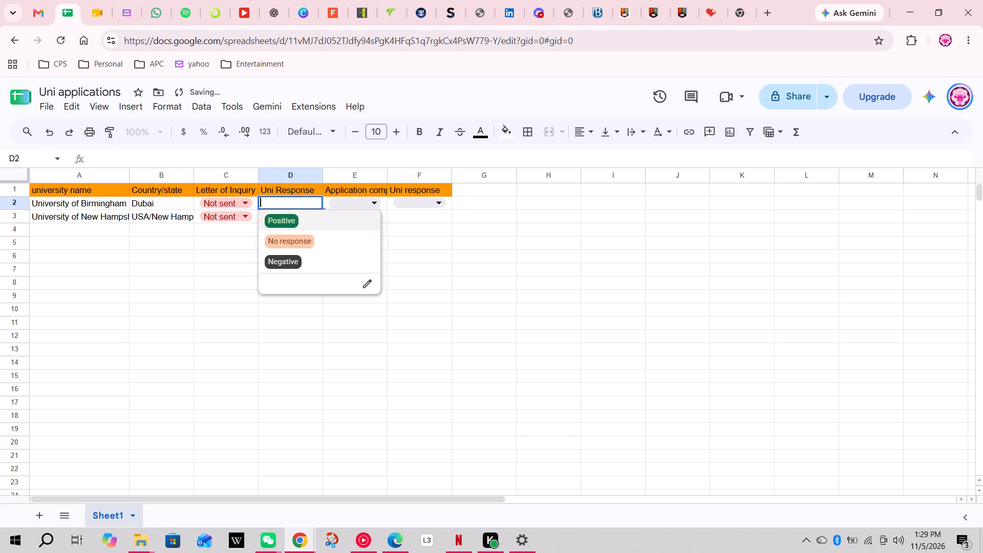
left_click(468, 269)
left_click(320, 208)
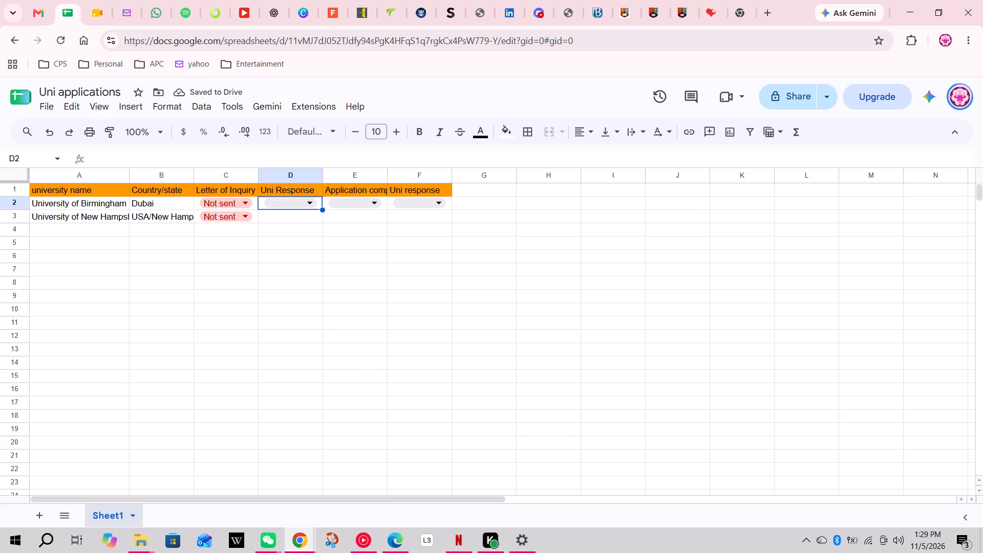
left_click_drag(320, 208, 318, 220)
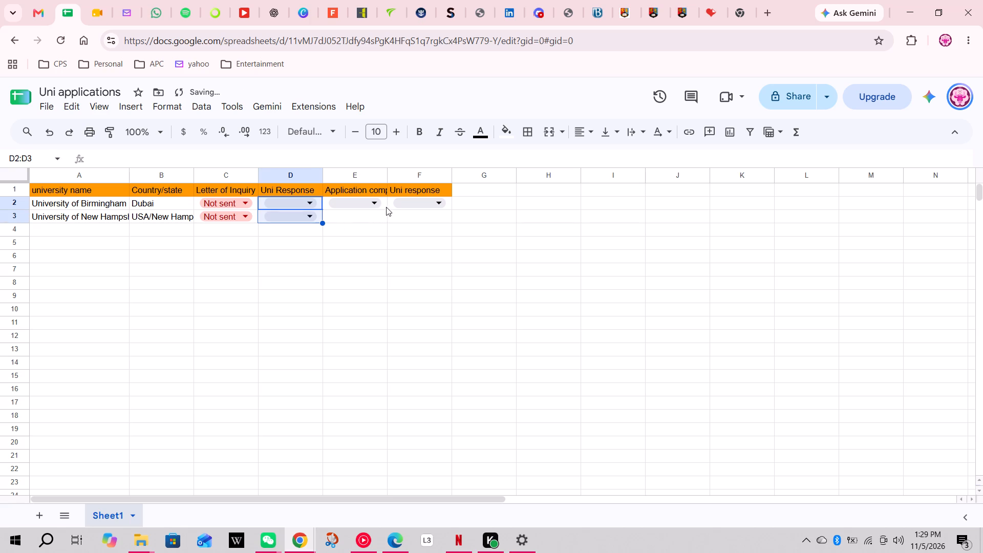
Fill the application dropdown in E2 and the Uni response dropdown in F2 down through row 8.
left_click(386, 207)
left_click_drag(386, 210, 382, 291)
left_click(445, 205)
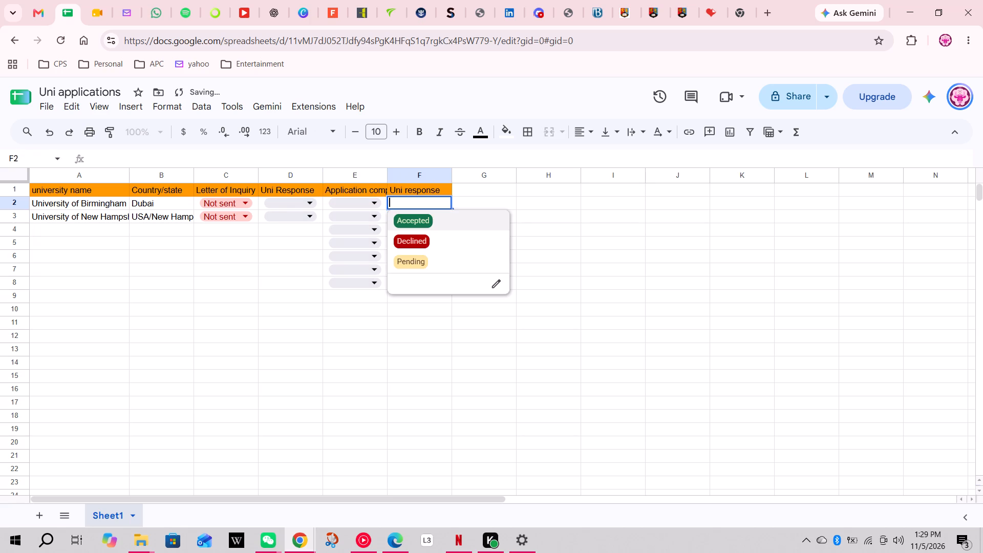
left_click(481, 196)
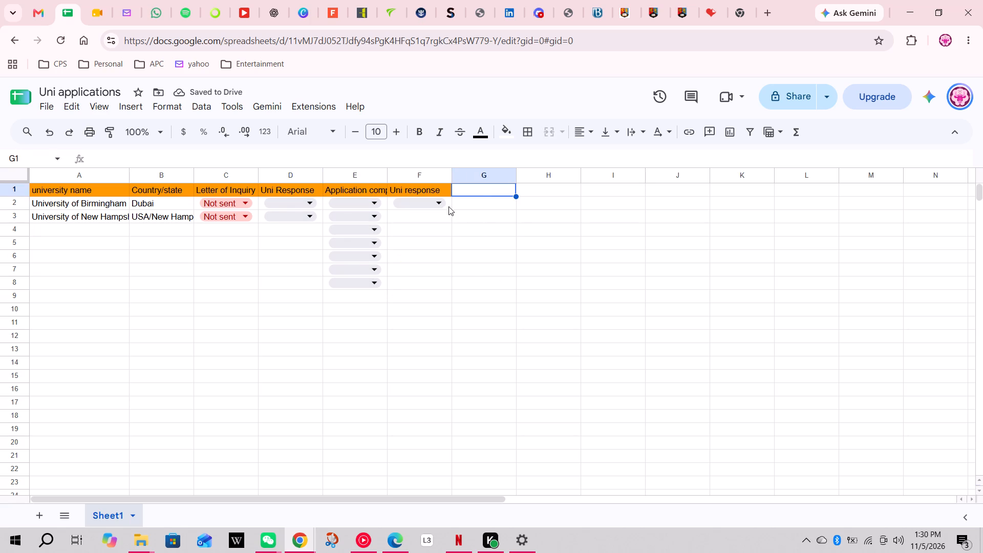
left_click(448, 206)
left_click_drag(451, 210, 442, 281)
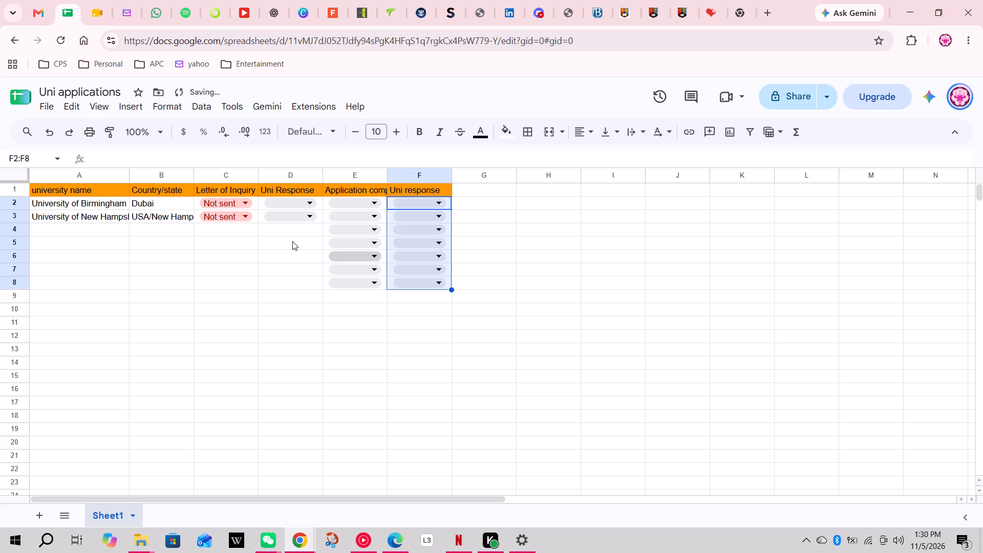
Extend the Uni Response dropdown from D3 and the Letter of Inquiry dropdown from C3 down through row 8.
left_click(318, 219)
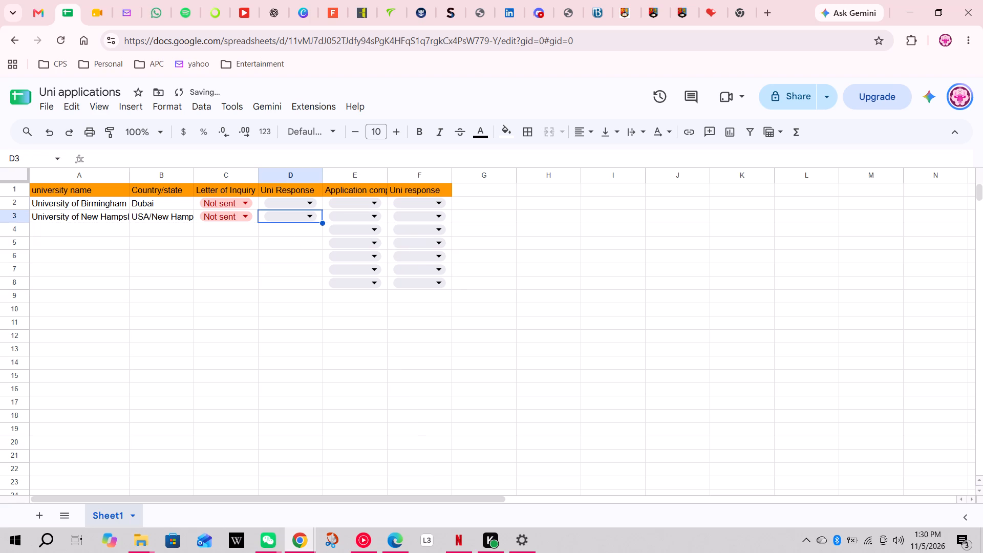
left_click_drag(320, 221, 311, 282)
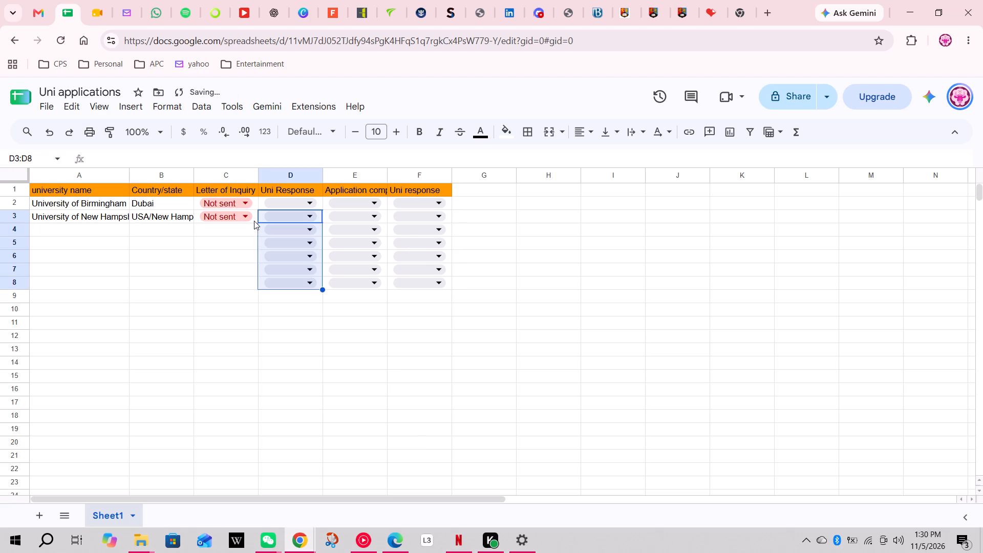
left_click(254, 220)
left_click_drag(256, 223, 256, 265)
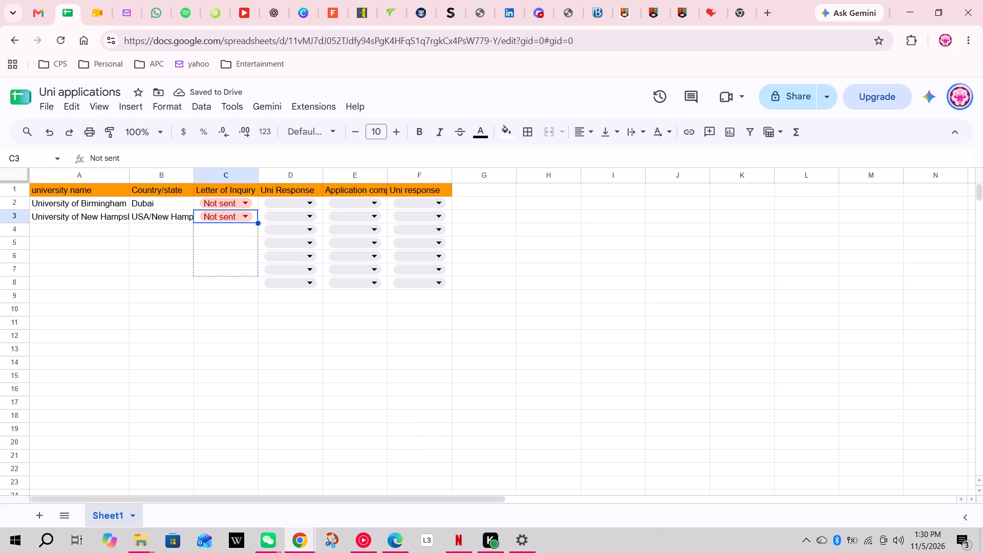
left_click_drag(256, 265, 255, 282)
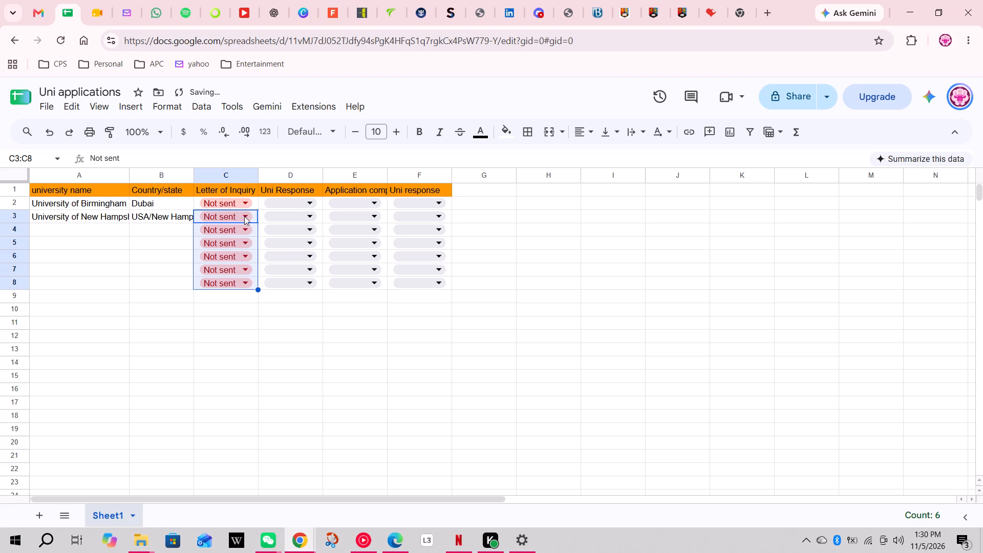
Set the Letter of Inquiry status for the University of New Hampshire in C3 to "Sent".
left_click(245, 216)
left_click(208, 233)
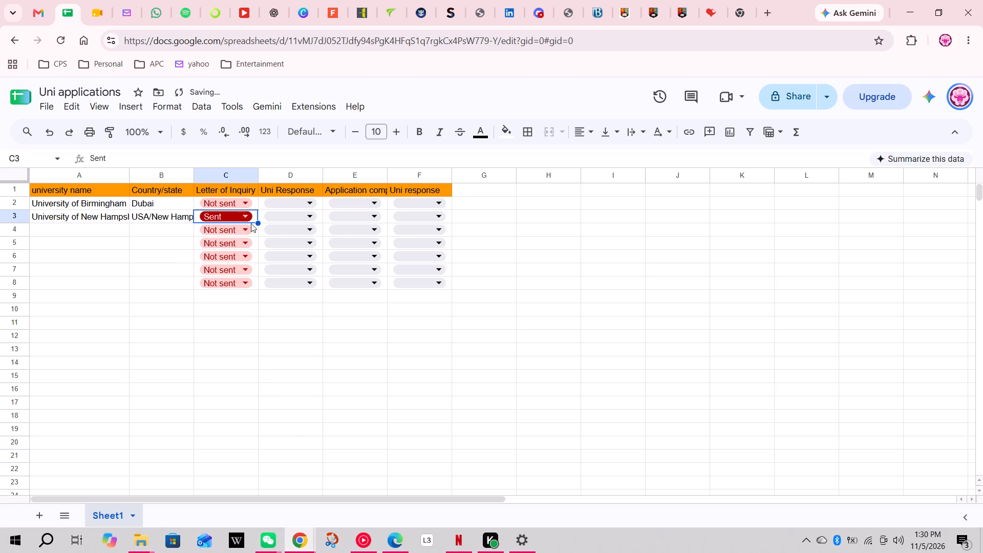
Change the "Sent" option's colour to dark green and apply it to all matching Letter of Inquiry dropdowns.
left_click(246, 218)
left_click(302, 272)
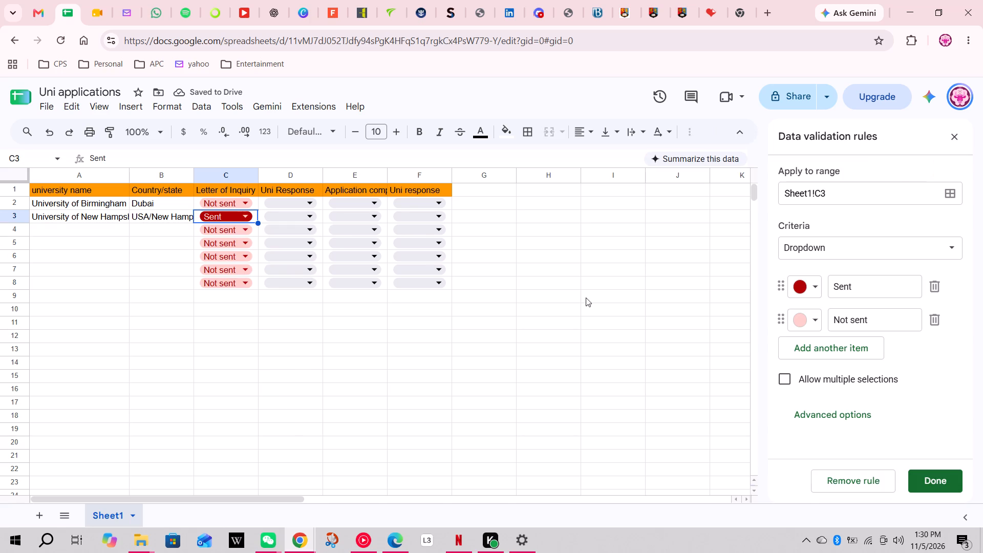
left_click(815, 285)
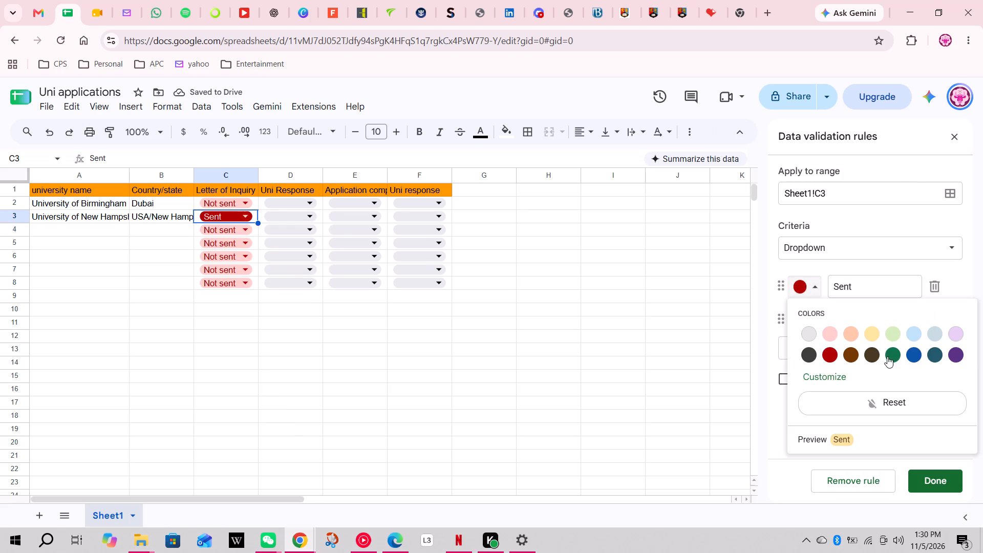
left_click(886, 357)
left_click(928, 479)
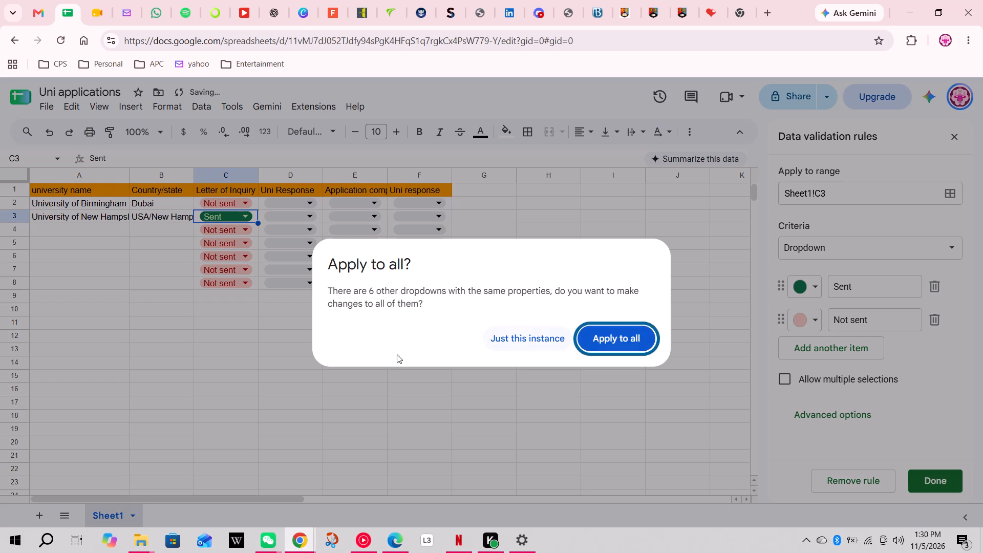
left_click(614, 332)
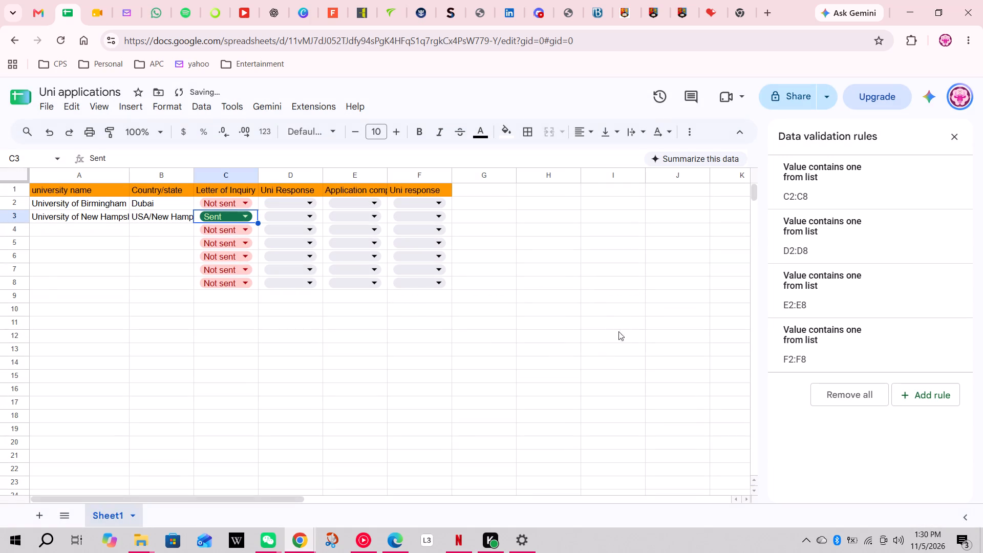
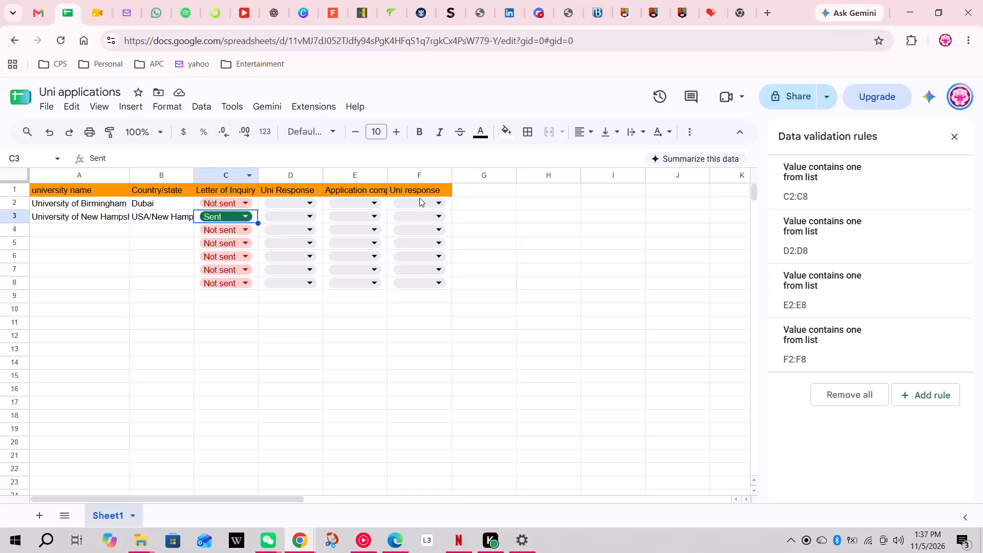
Set the Application completed status for the University of Birmingham in E2 to "Not finished".
left_click(377, 200)
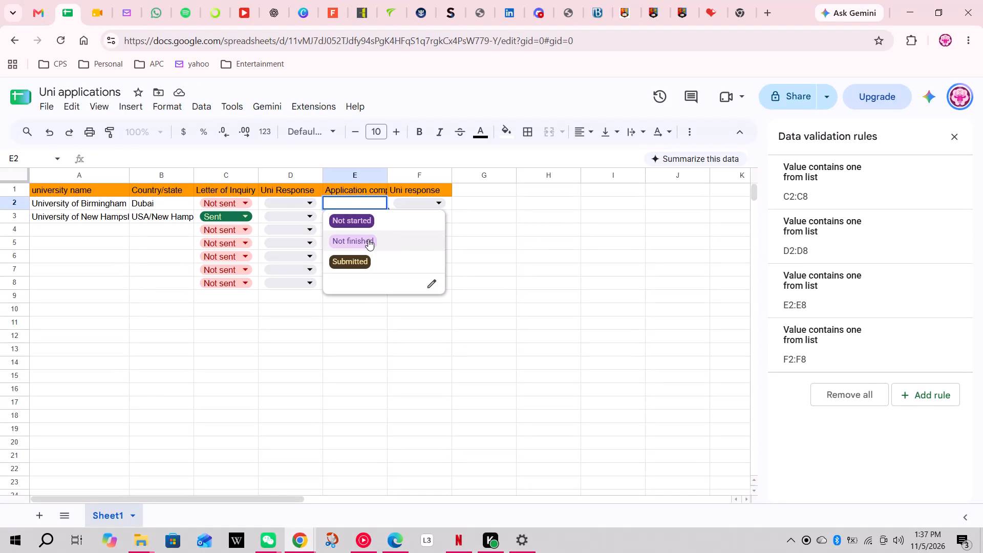
left_click(368, 239)
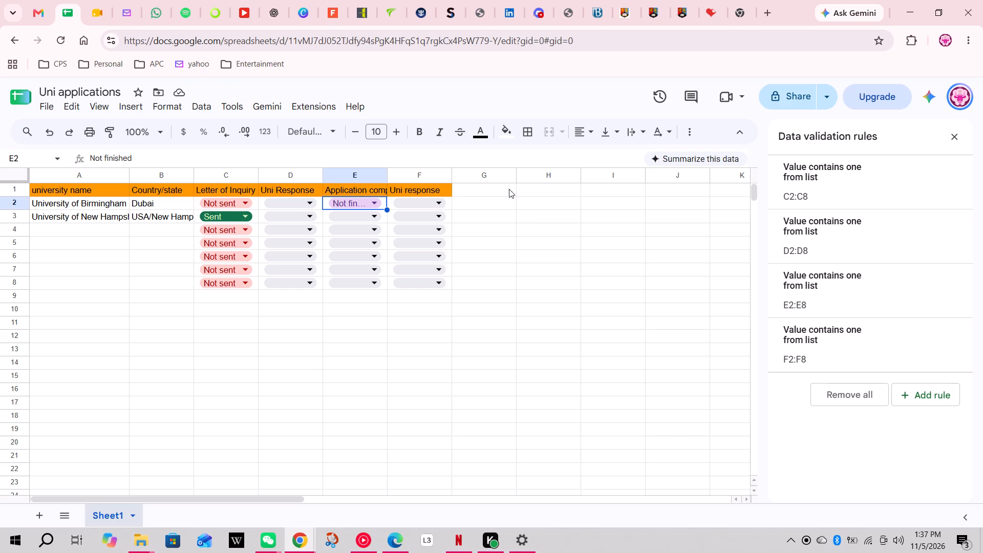
Fit the widths of the Application completed, second Uni response and first Uni Response columns (E, F and D) to their contents.
double_click(387, 176)
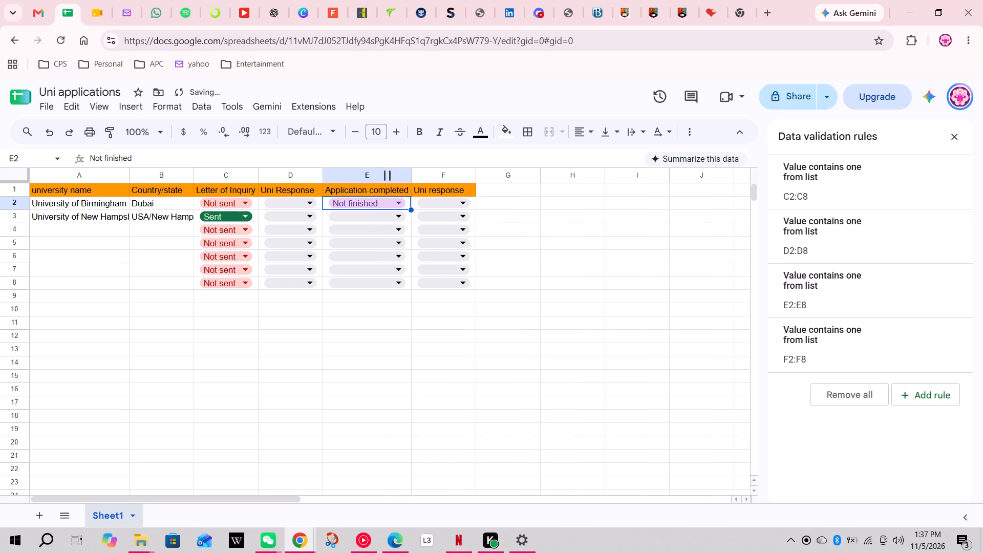
double_click(476, 175)
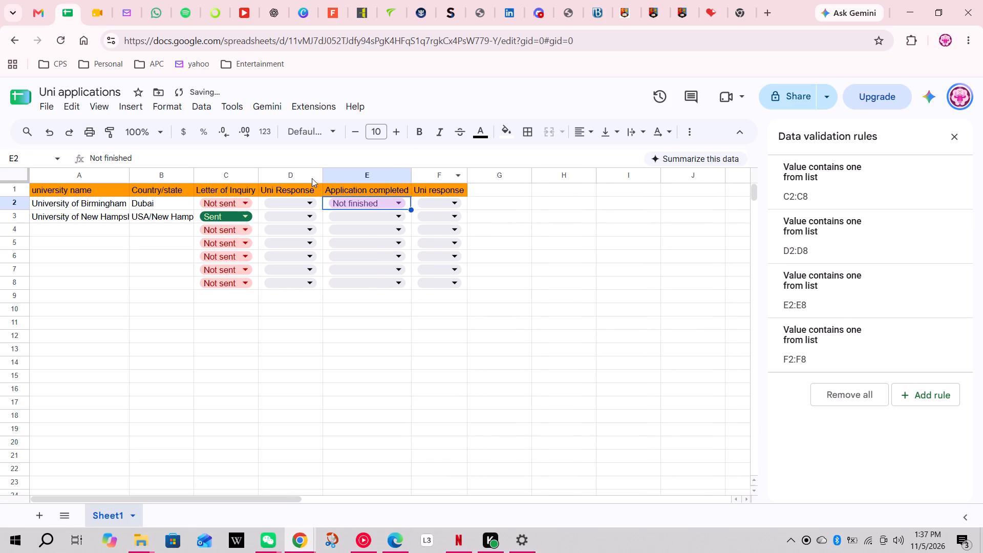
double_click(322, 174)
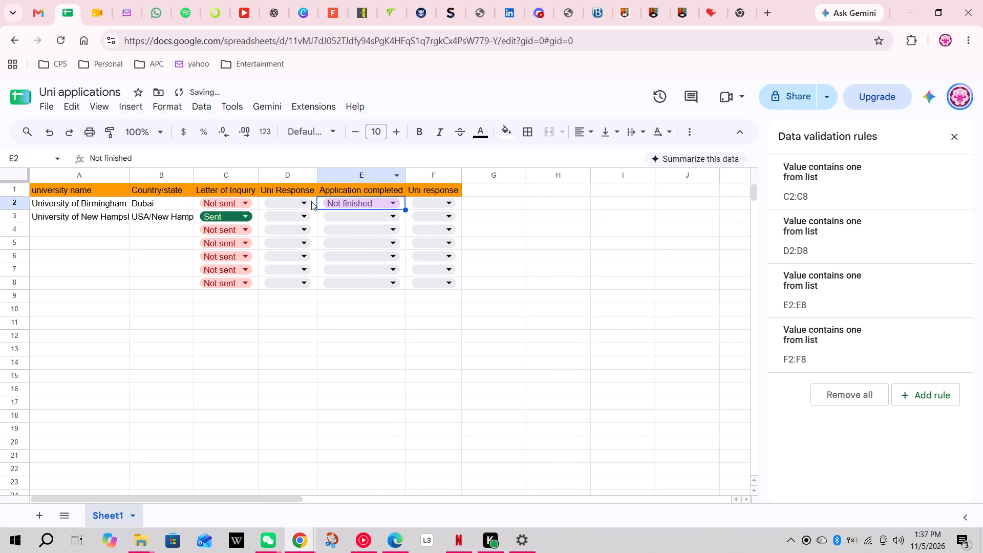
left_click(307, 202)
left_click(491, 216)
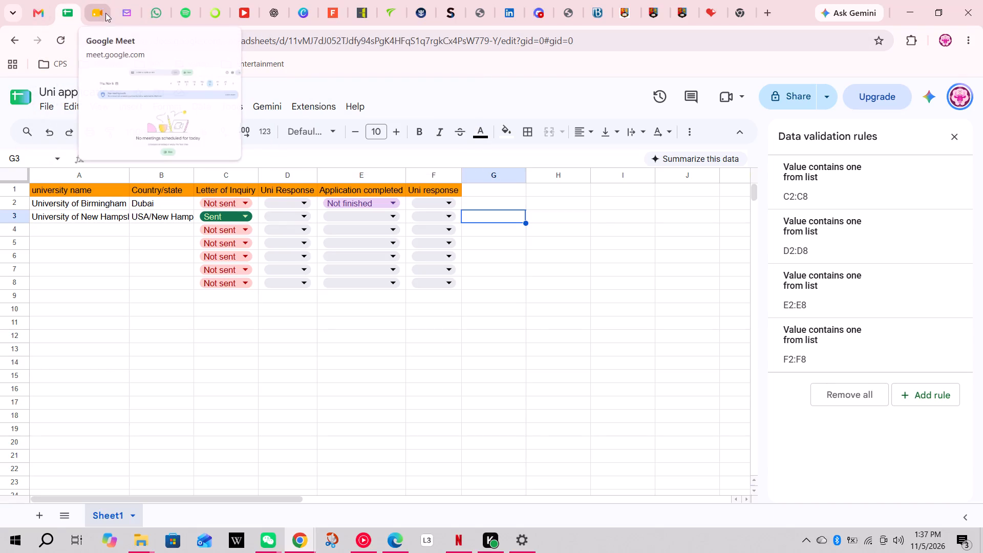
Enter "University of Massachussets Boston" as the university name in A4 and auto-fit the width of column A.
left_click(109, 229)
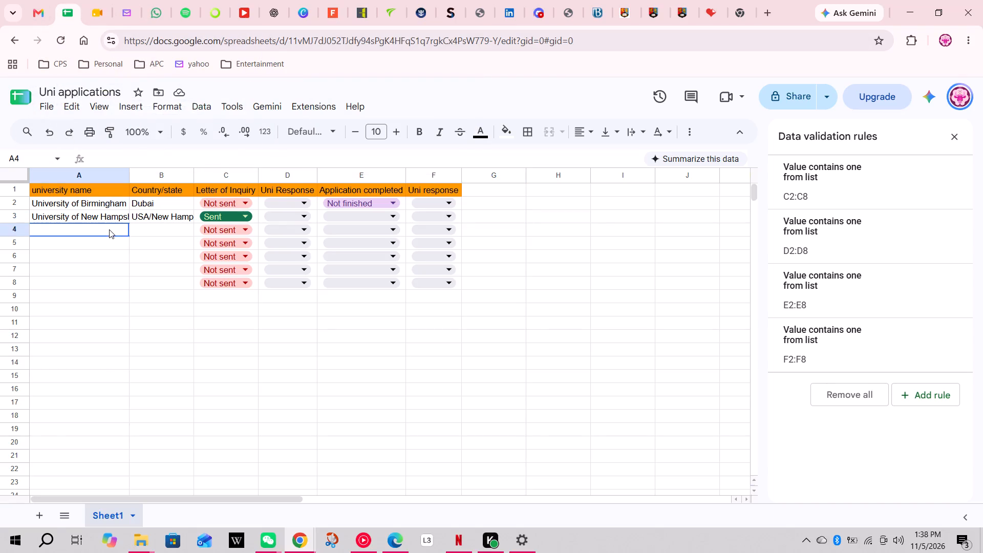
key("u")
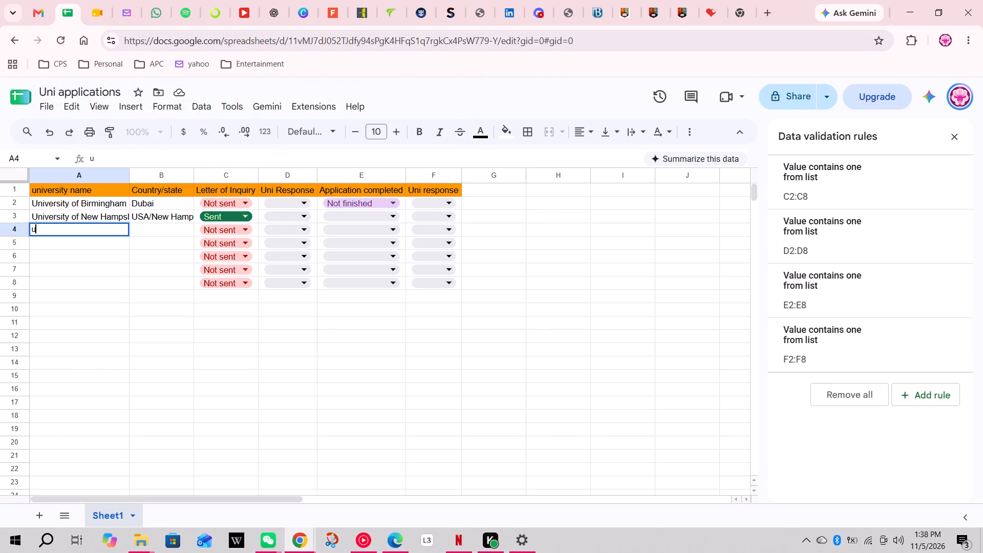
key("BackSpace")
key("Tab")
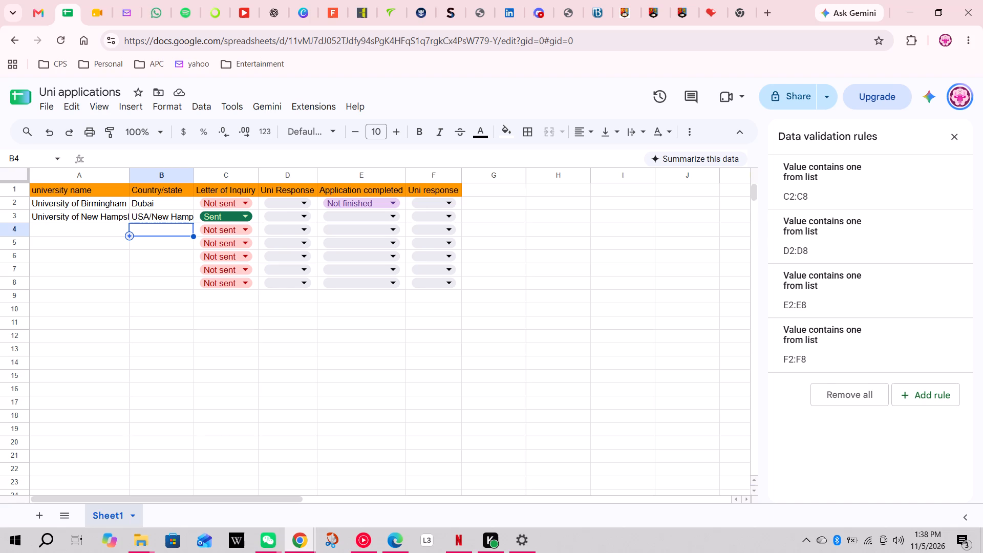
key("Left")
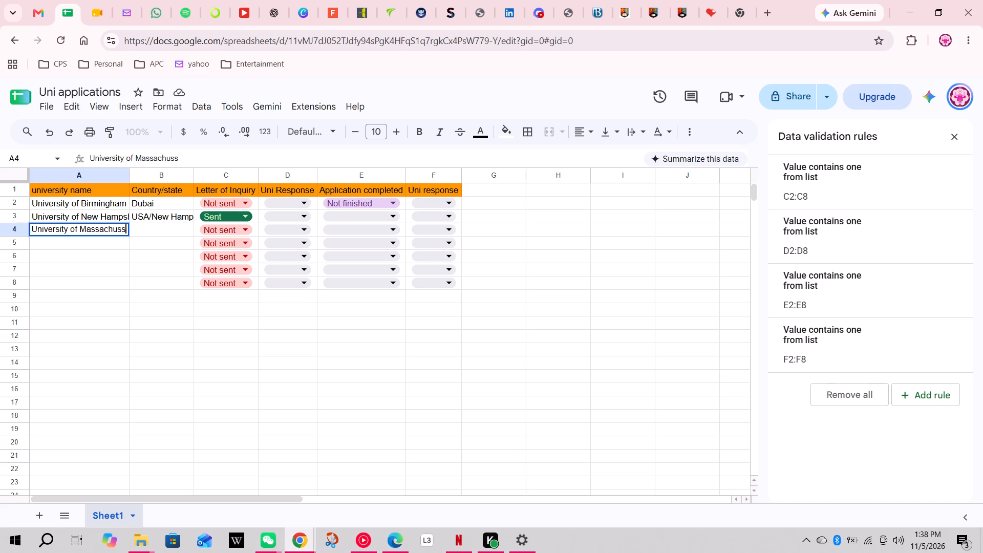
key("space")
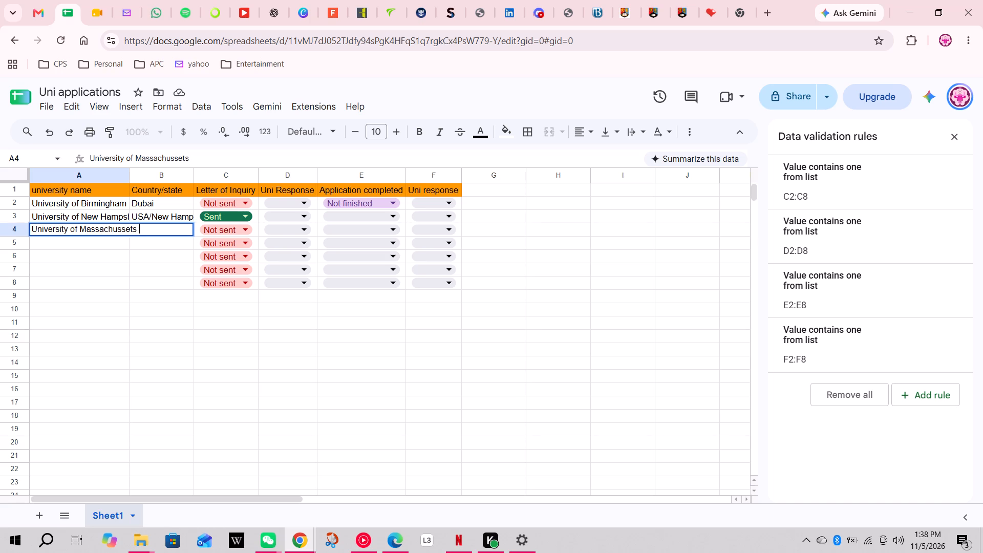
key("b")
key("o")
type("oston")
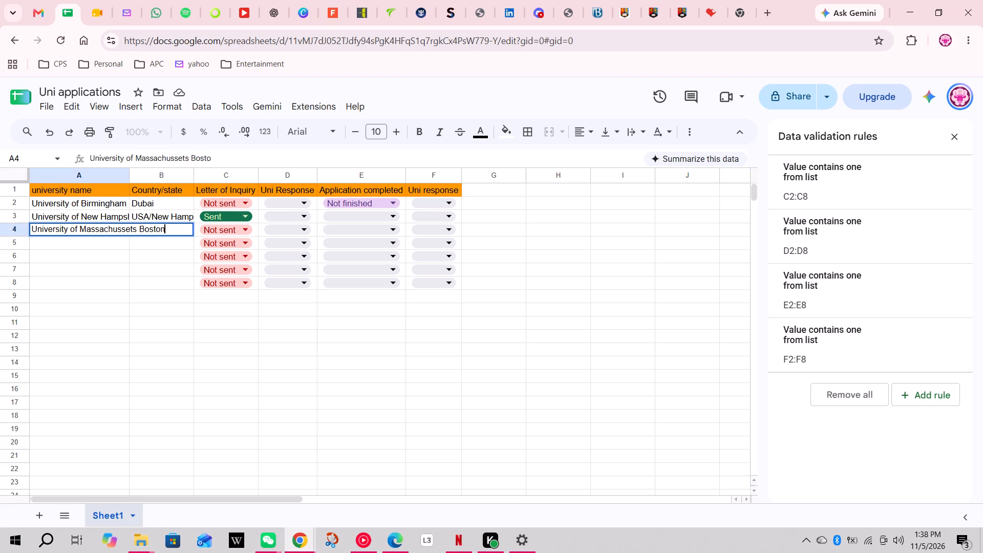
double_click(128, 173)
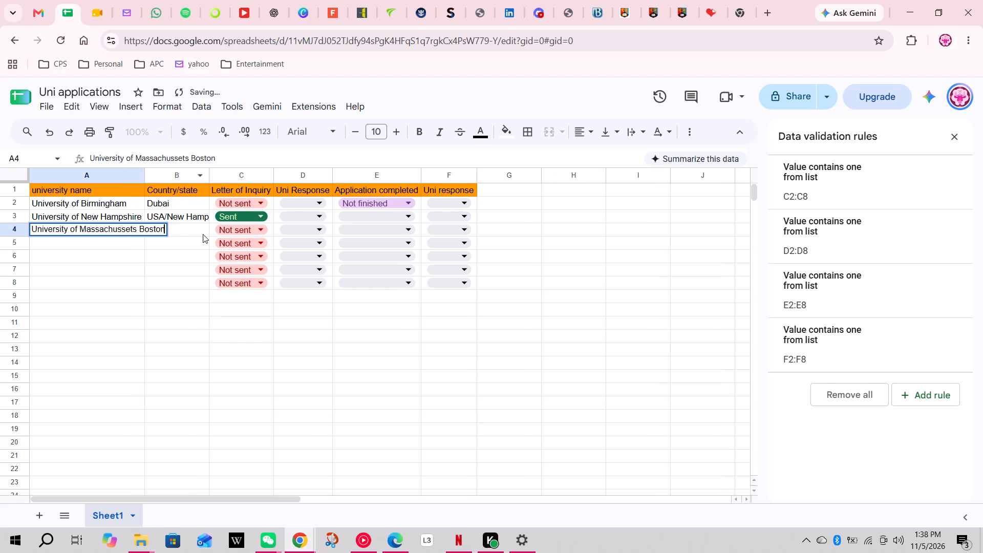
Enter "USA/massachusets" as the country/state in B4.
left_click(185, 232)
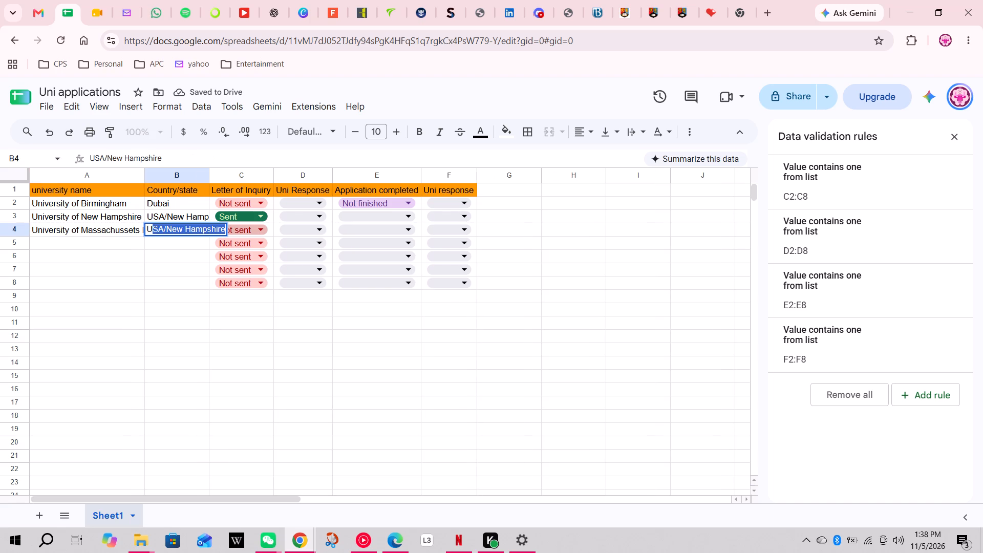
type("SA")
key("slash")
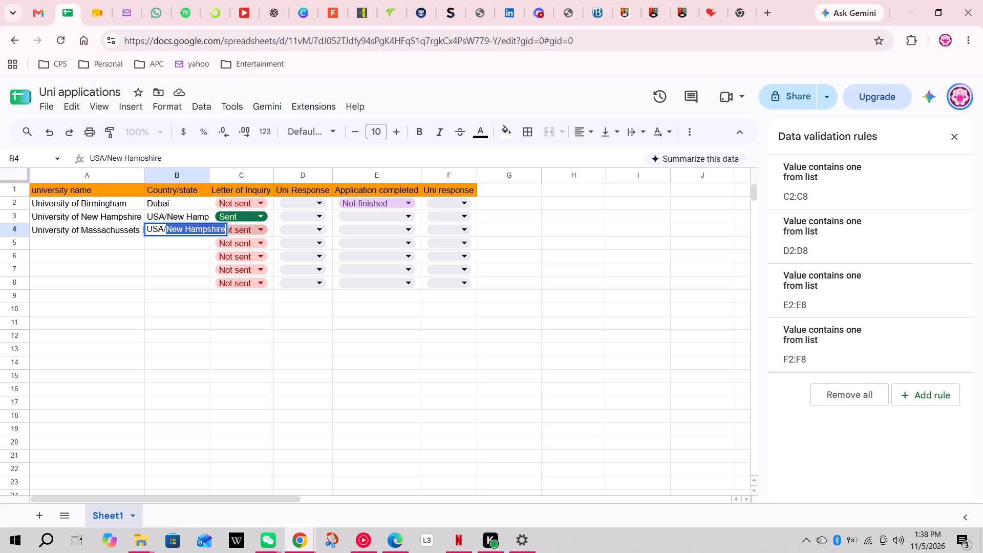
type("massachus")
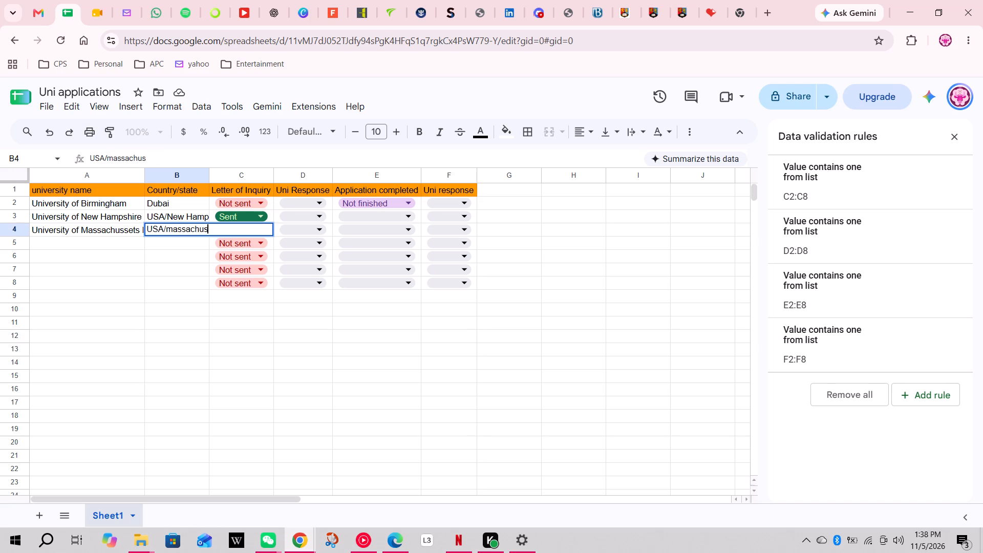
type("ets")
Correct the name in A4 to "University of Massachusets Boston" and fit column A's width to it.
double_click(127, 229)
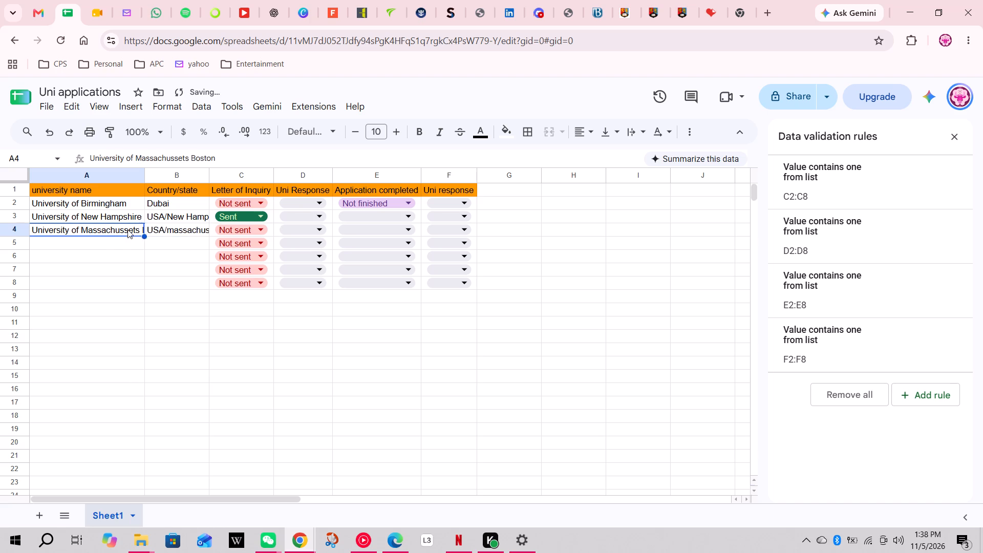
left_click(124, 230)
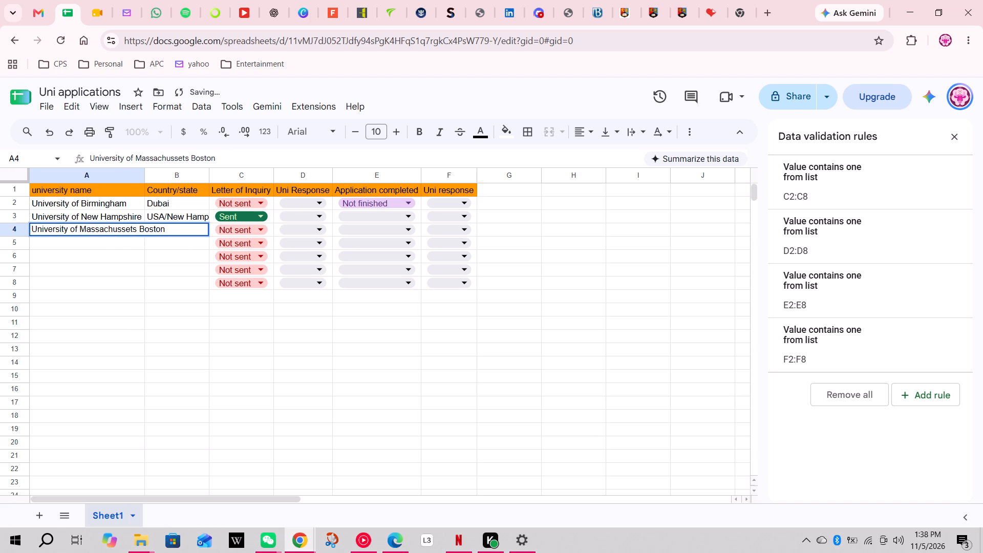
key("BackSpace")
double_click(145, 172)
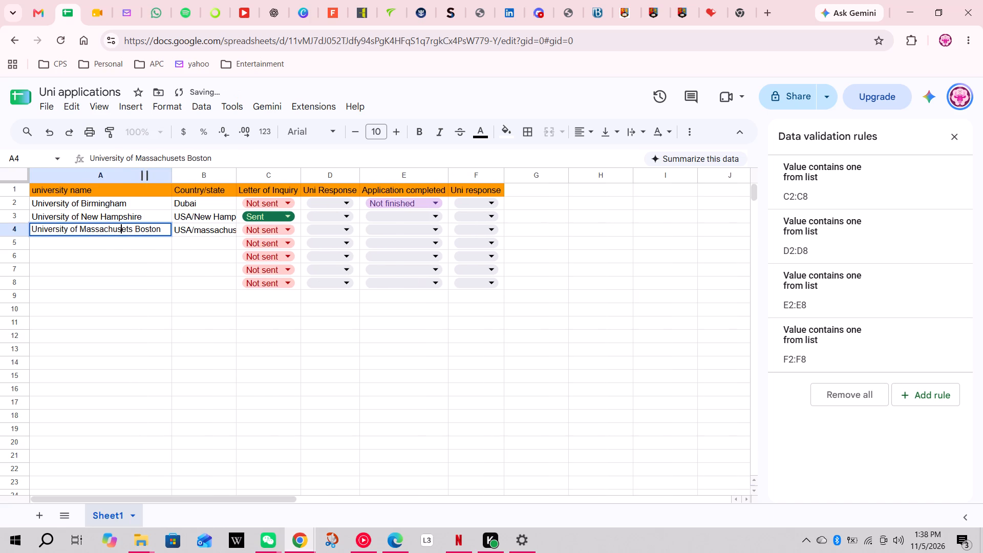
Set the Letter of Inquiry status for the Massachusets Boston row in C4 to "Sent".
left_click(285, 233)
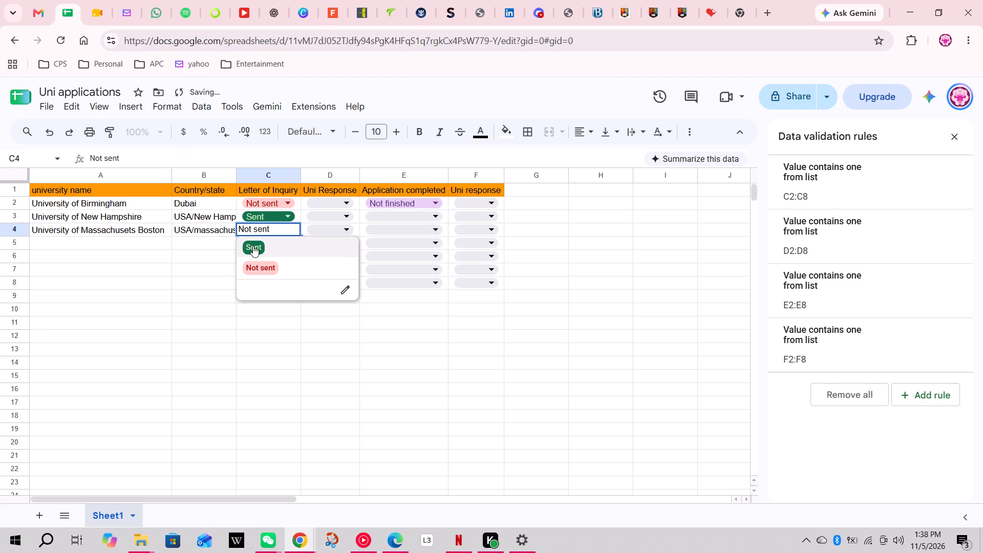
left_click(253, 246)
Add the column header "Scholarship application" in G1.
left_click(532, 193)
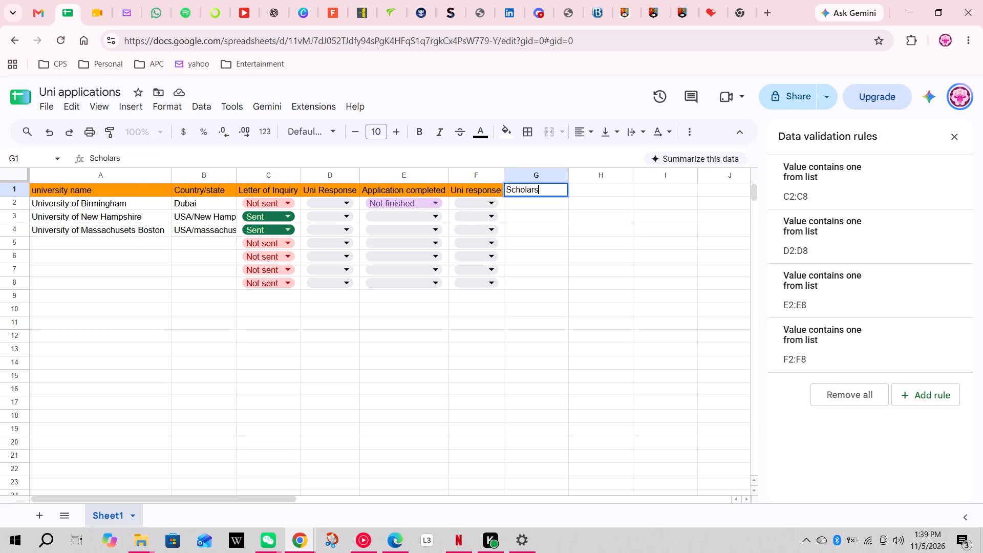
type("hip")
key("space")
type("application")
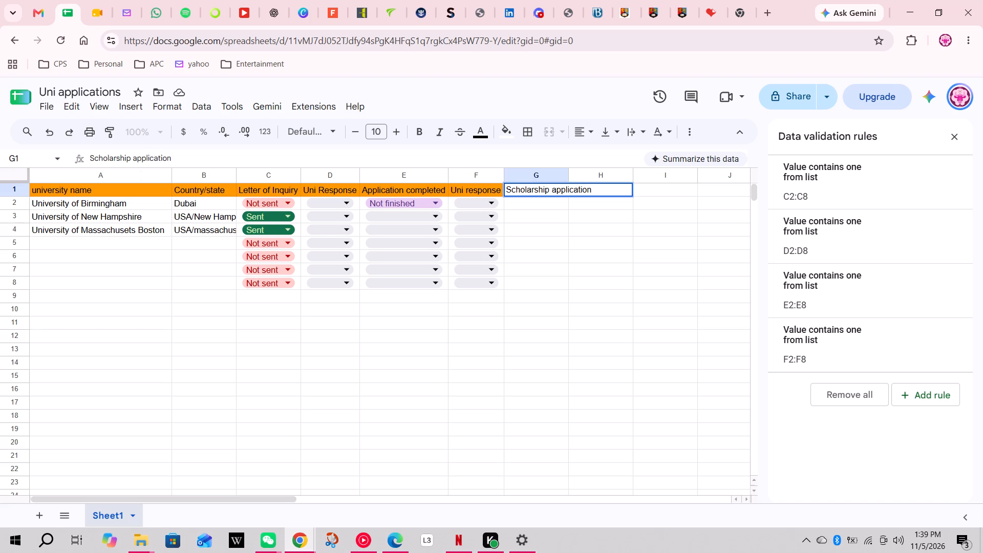
left_click(613, 233)
left_click(622, 190)
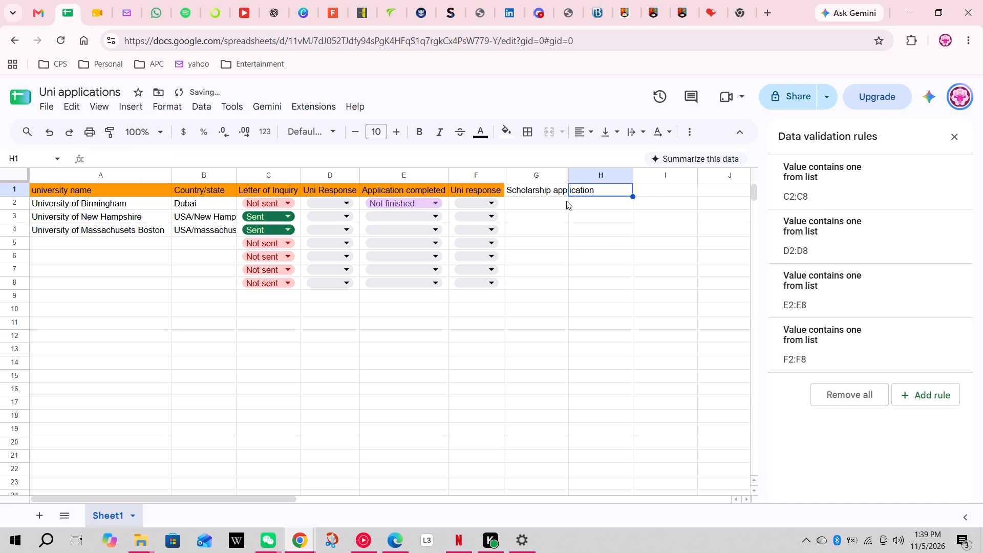
Close the existing data validation rules and add a new dropdown to the Scholarship application cells G2:G8.
left_click(555, 202)
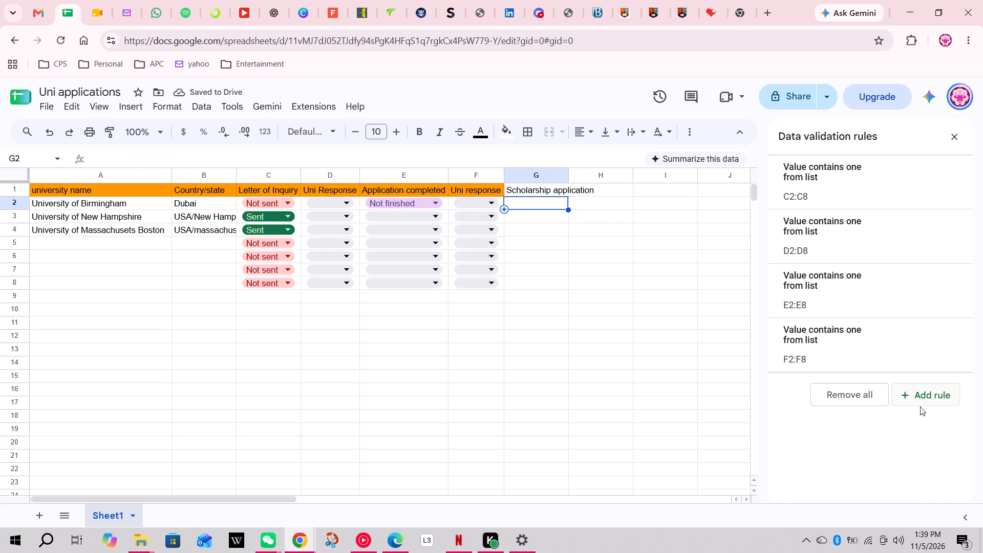
left_click(954, 134)
right_click(541, 205)
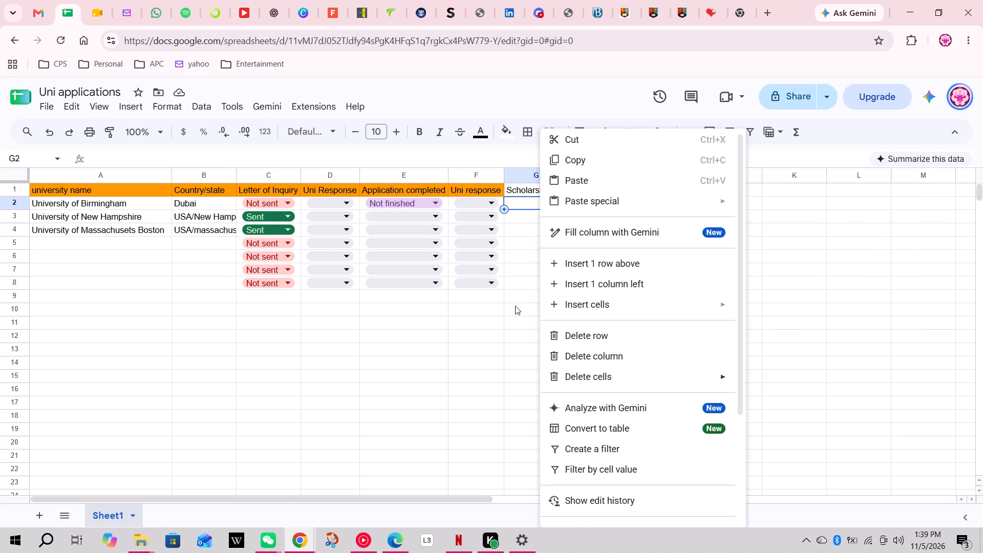
left_click(516, 290)
left_click(554, 200)
left_click_drag(560, 207, 551, 278)
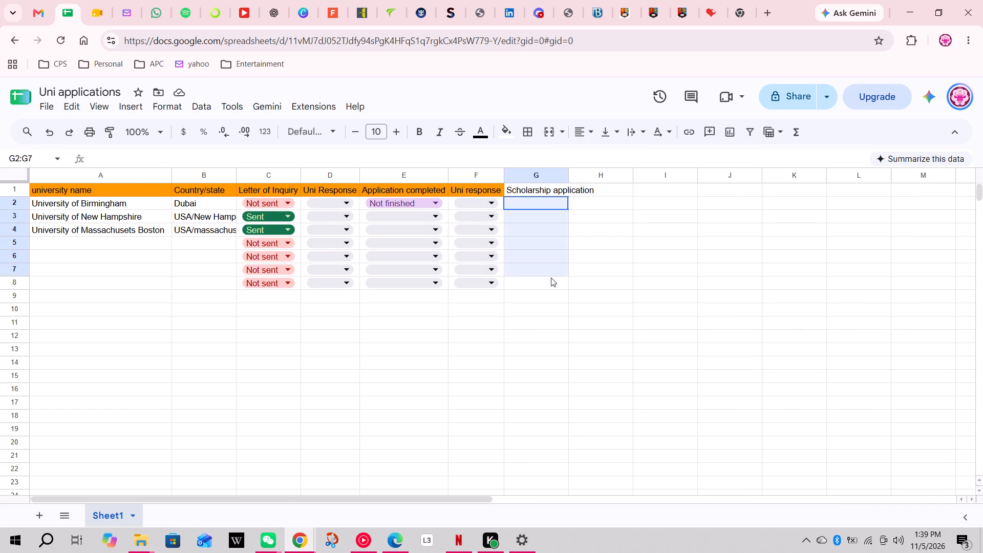
left_click_drag(551, 278, 551, 283)
right_click(551, 283)
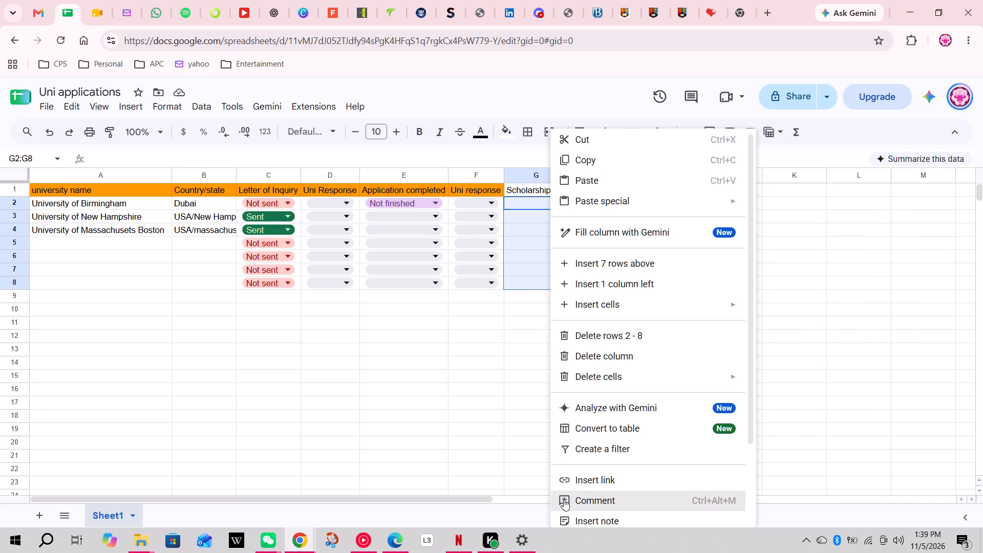
scroll(571, 498, "down", 2)
left_click(584, 465)
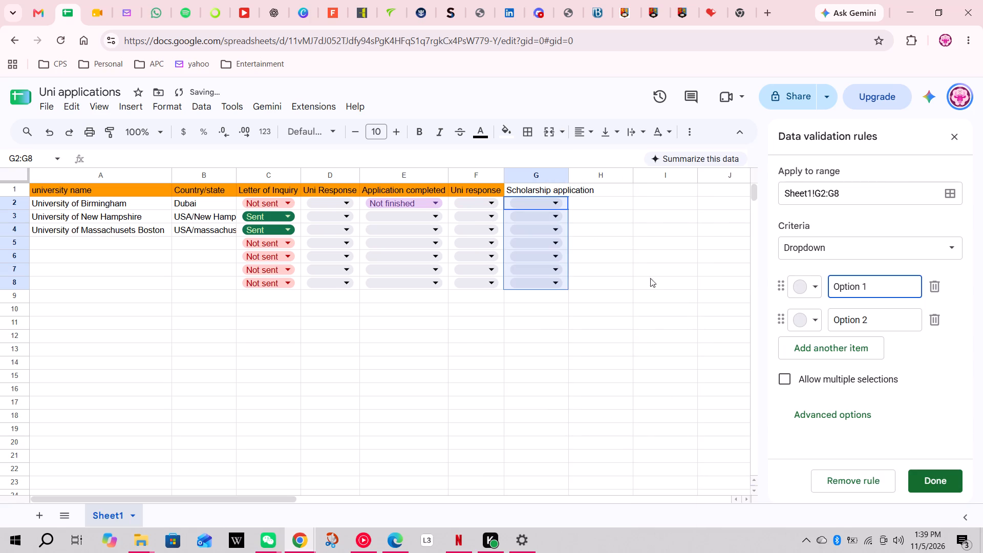
Name the two Scholarship application dropdown options "Applied" and "not yet applied".
key("BackSpace")
key("BackSpace")
key("BackSpace")
key("BackSpace")
key("BackSpace")
key("BackSpace")
key("BackSpace")
key("BackSpace")
key("BackSpace")
key("BackSpace")
key("BackSpace")
key("BackSpace")
key("BackSpace")
key("BackSpace")
key("BackSpace")
key("BackSpace")
key("BackSpace")
key("BackSpace")
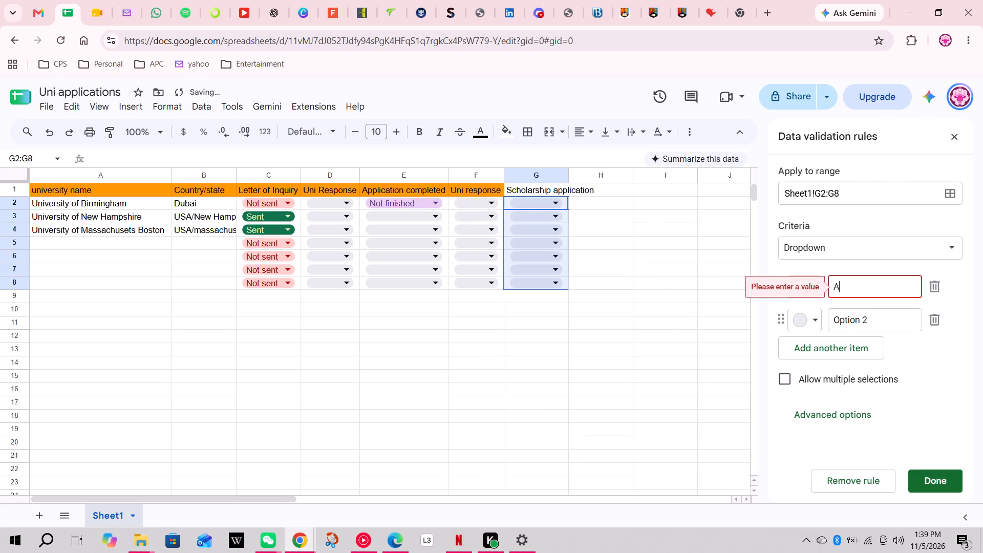
type("pplied")
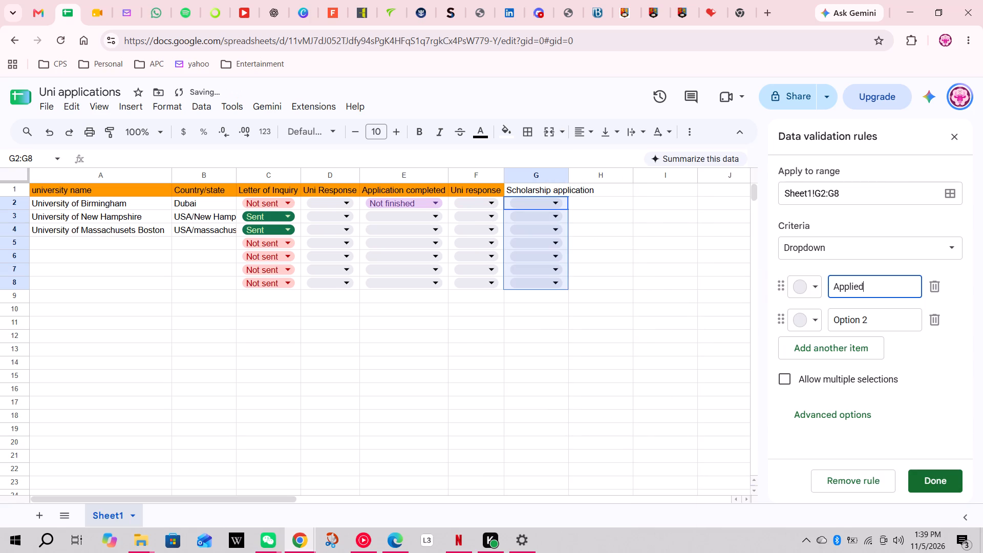
left_click_drag(889, 320, 827, 323)
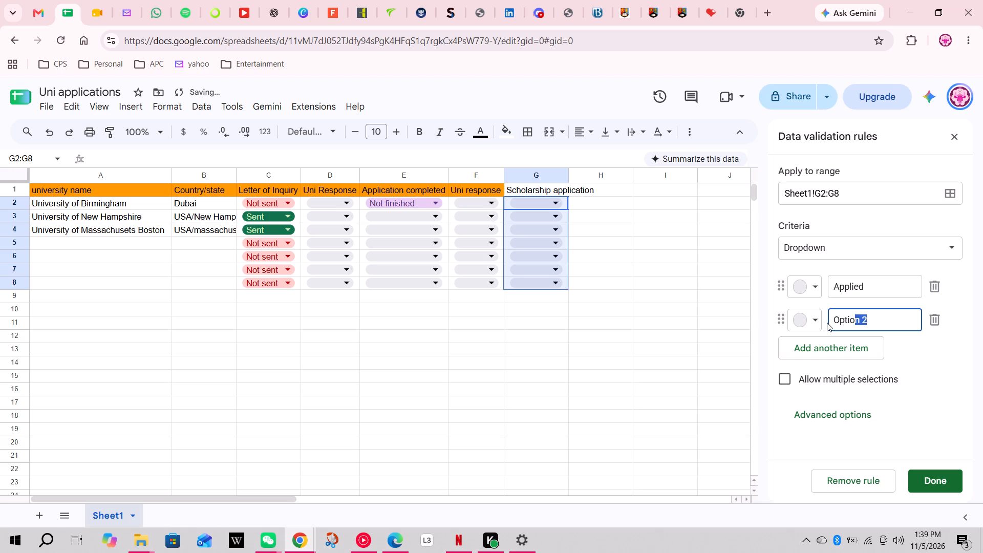
key("BackSpace")
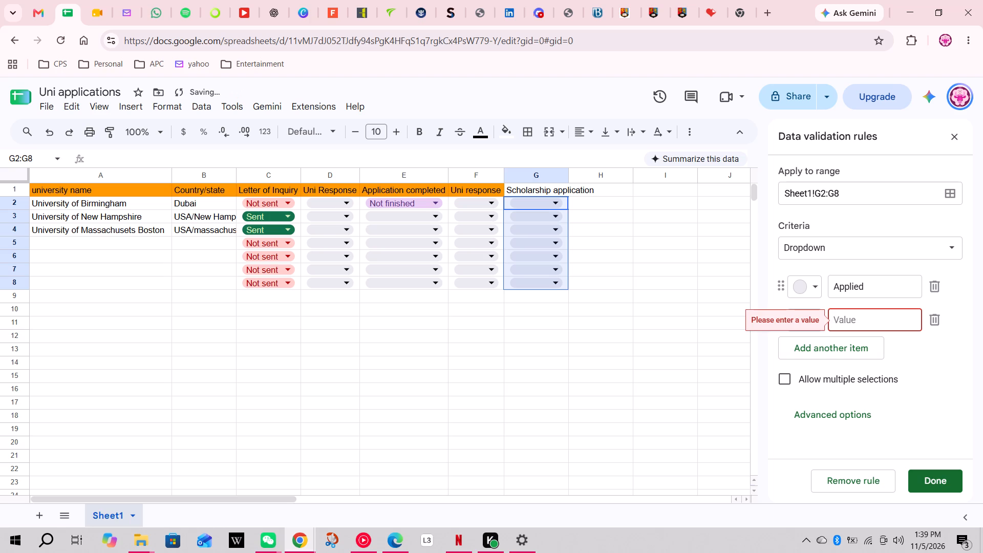
type("notyet applied")
left_click(846, 323)
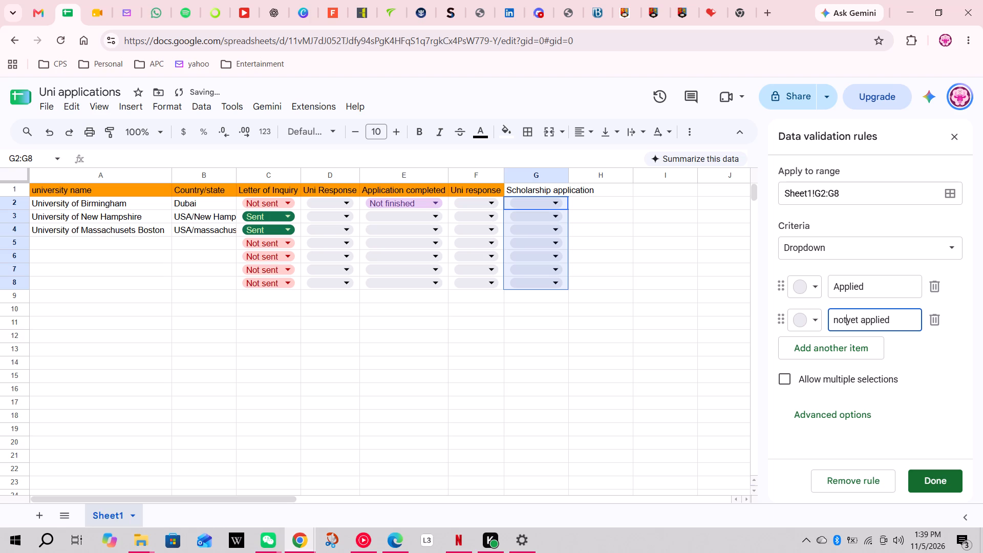
key("space")
Colour the "Applied" option dark green and "not yet applied" dark red, and save the dropdown rule.
left_click(815, 289)
left_click(890, 351)
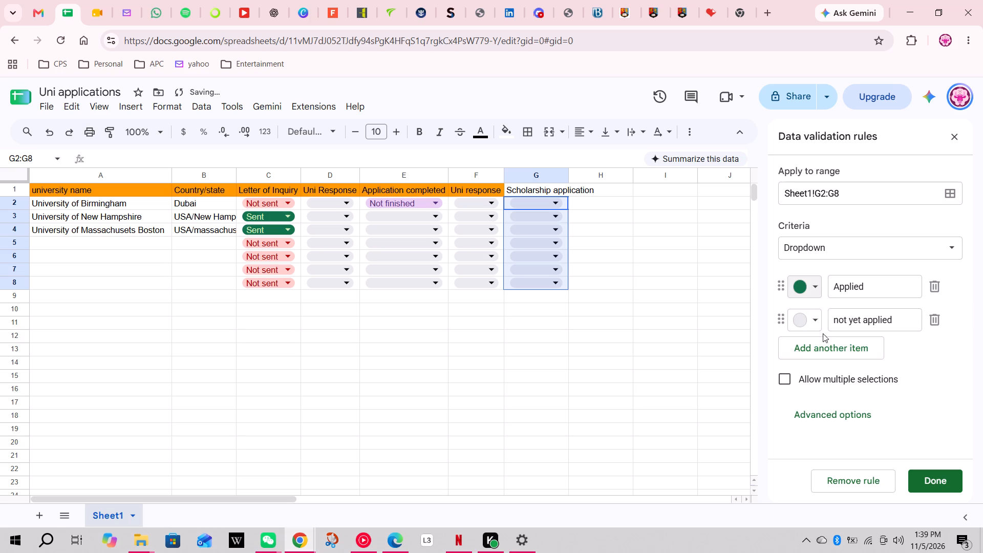
left_click(813, 317)
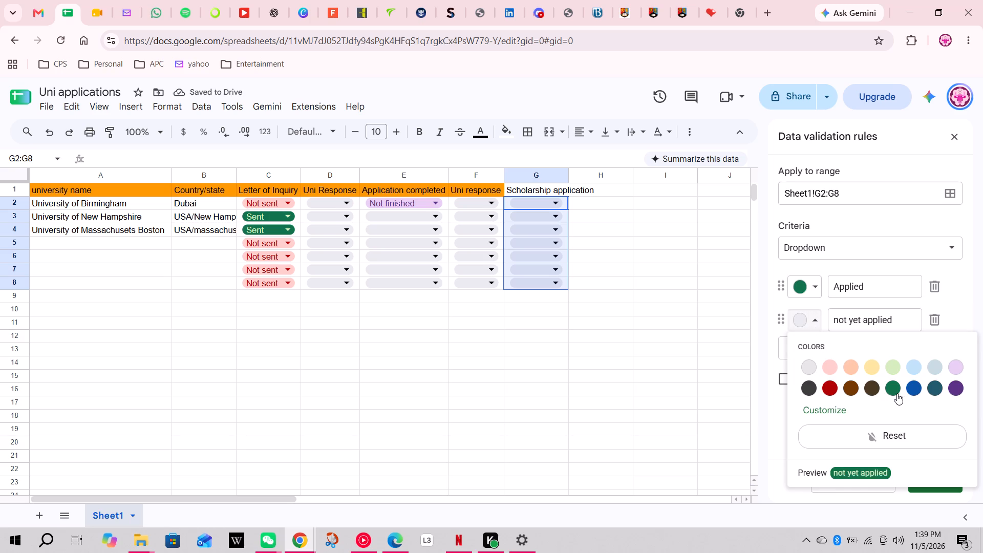
left_click(895, 388)
left_click(815, 323)
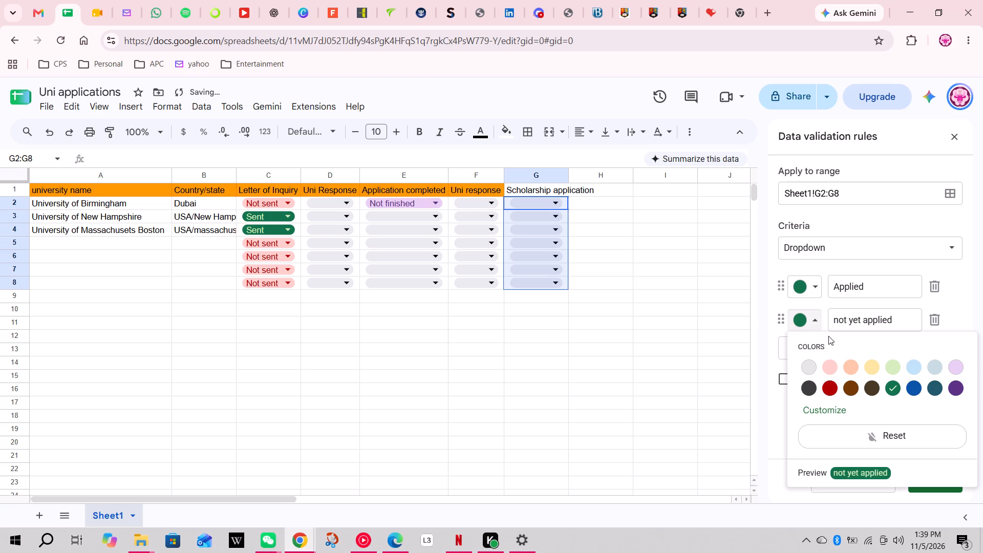
left_click(829, 389)
left_click(928, 474)
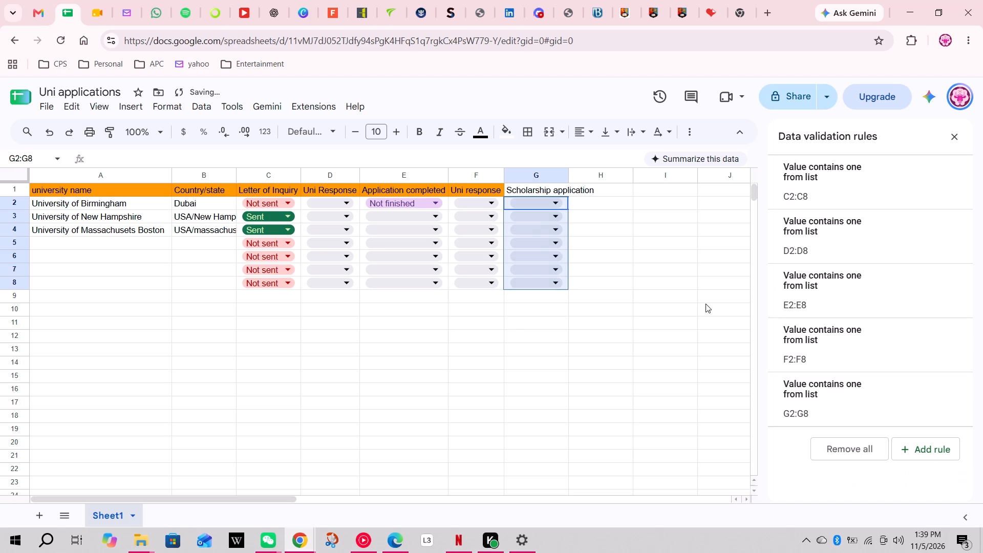
Add the column header "Response" in H1.
left_click(604, 201)
left_click(606, 189)
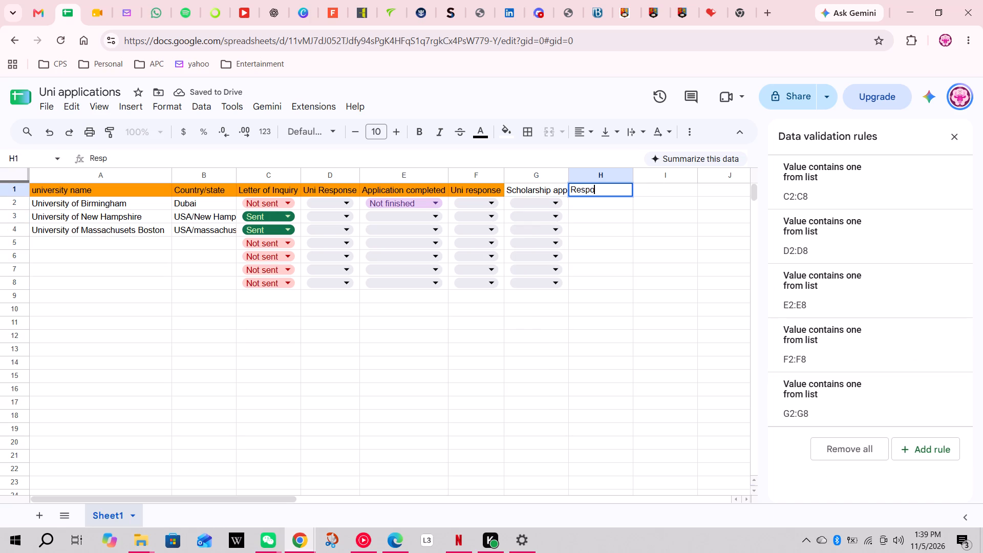
type("nse")
left_click(597, 202)
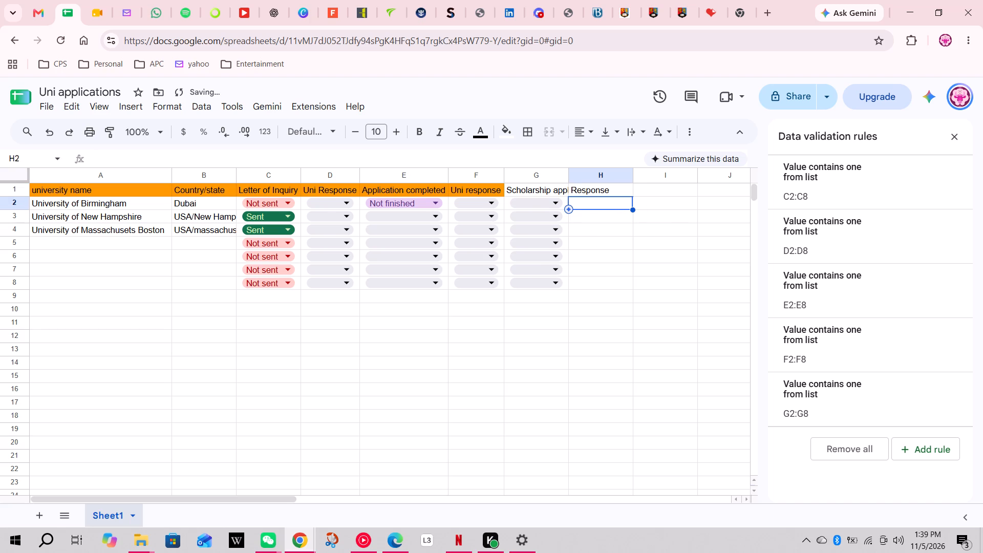
Add a new dropdown to the scholarship Response cells H2:H8.
left_click_drag(601, 203, 595, 284)
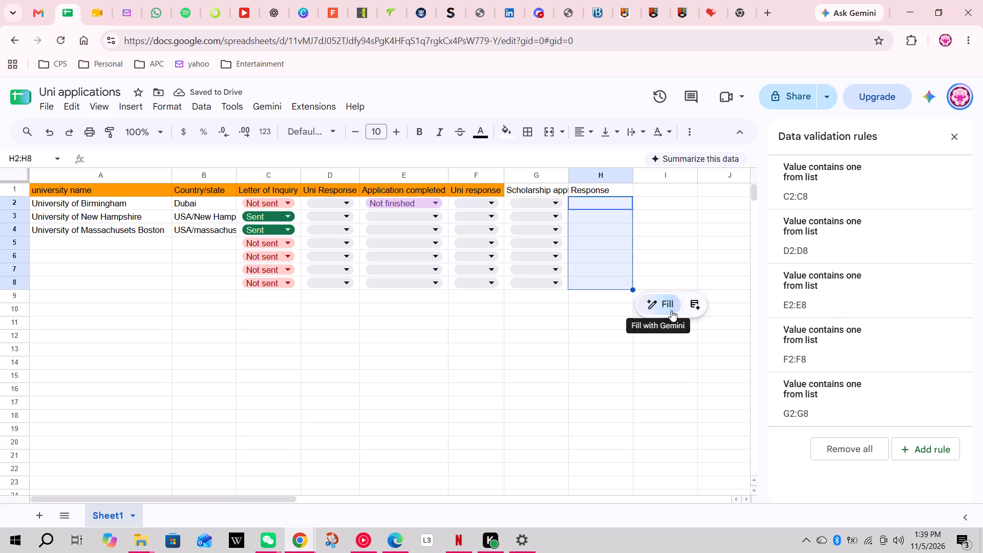
right_click(613, 274)
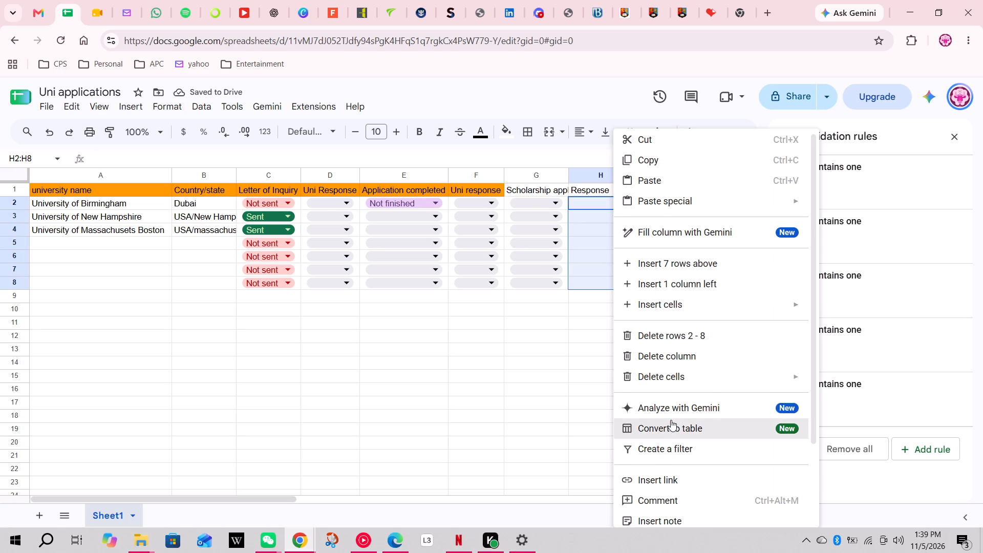
scroll(671, 420, "down", 2)
left_click(666, 466)
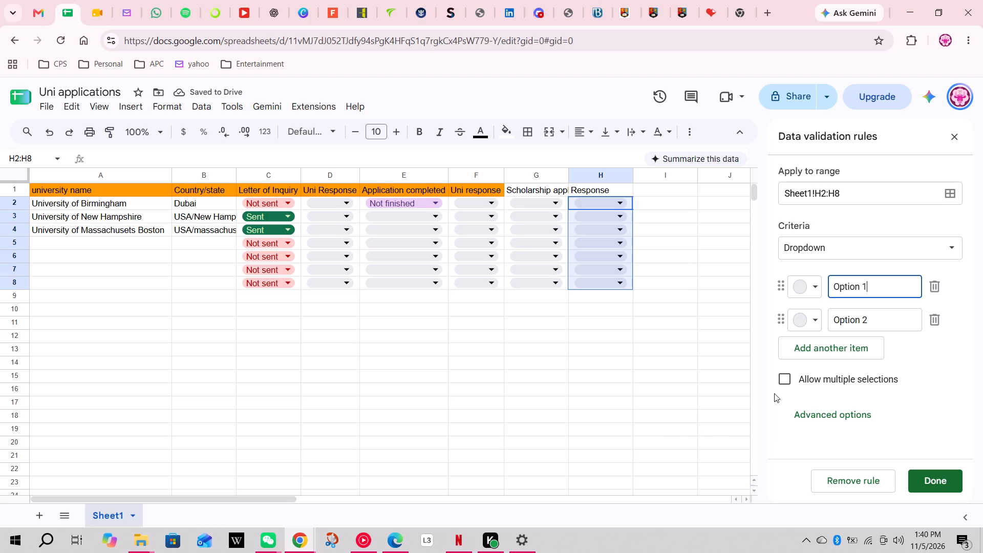
Name the two options of the H2:H8 dropdown "Accepted" and "Denied".
key("BackSpace")
key("BackSpace")
key("BackSpace")
key("BackSpace")
key("BackSpace")
key("BackSpace")
key("BackSpace")
key("BackSpace")
key("BackSpace")
key("BackSpace")
key("BackSpace")
key("BackSpace")
key("BackSpace")
key("BackSpace")
key("BackSpace")
key("BackSpace")
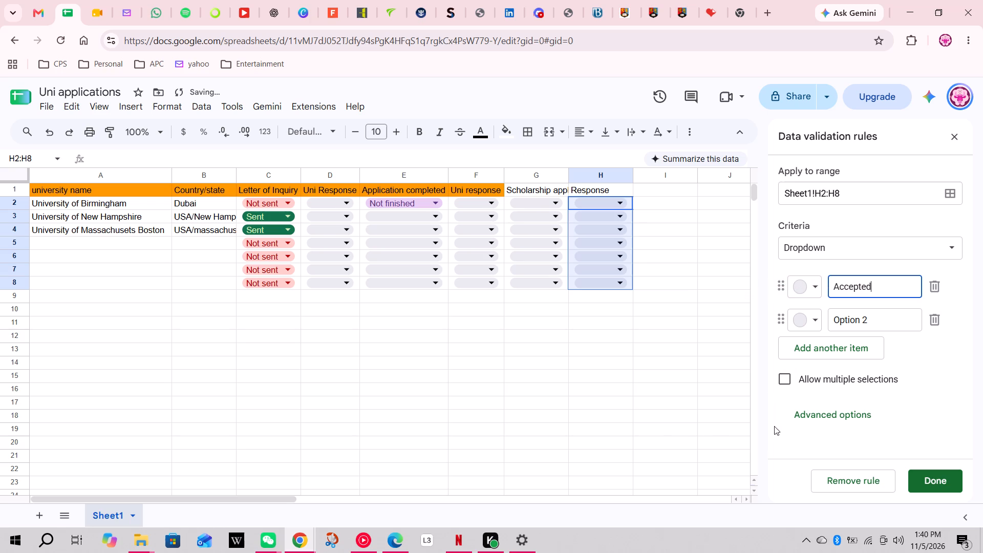
left_click_drag(875, 321, 830, 317)
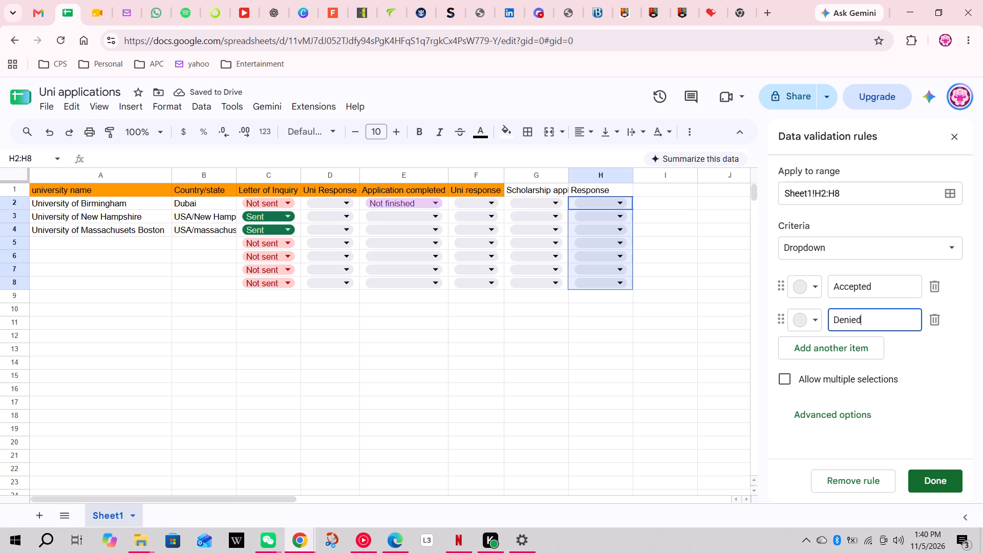
Colour the "Accepted" option dark green and "Denied" dark red, and save the dropdown rule.
left_click(820, 290)
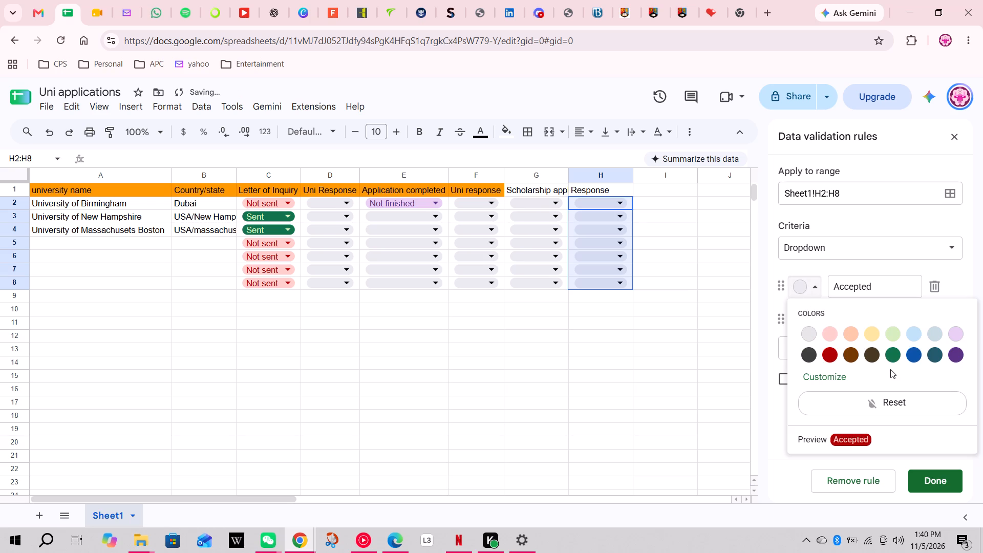
left_click(893, 361)
left_click(815, 324)
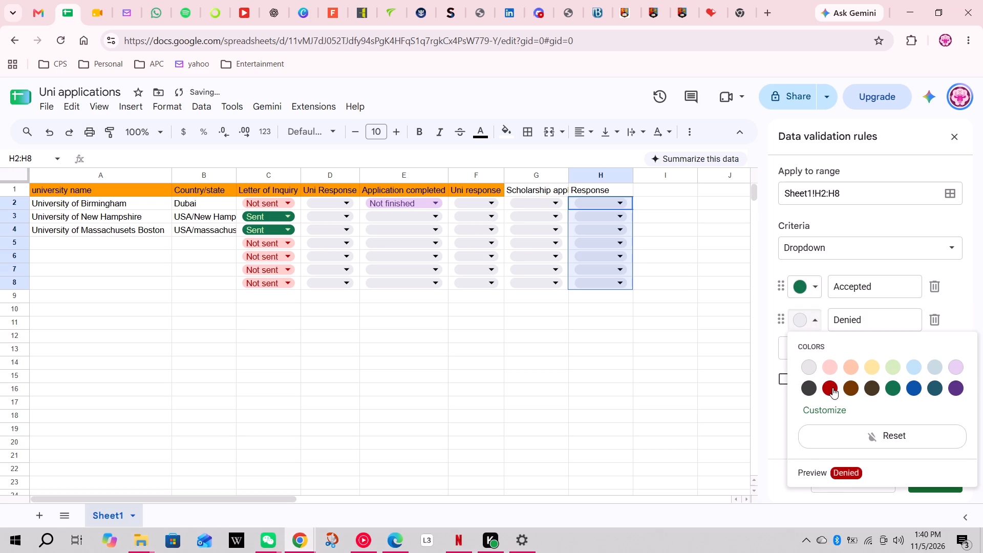
left_click(832, 388)
left_click(924, 482)
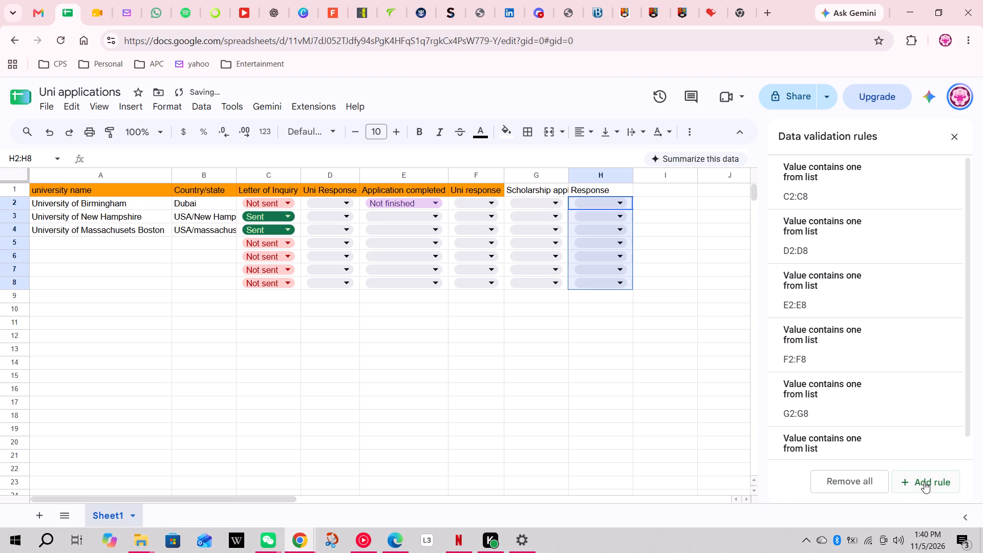
left_click(691, 333)
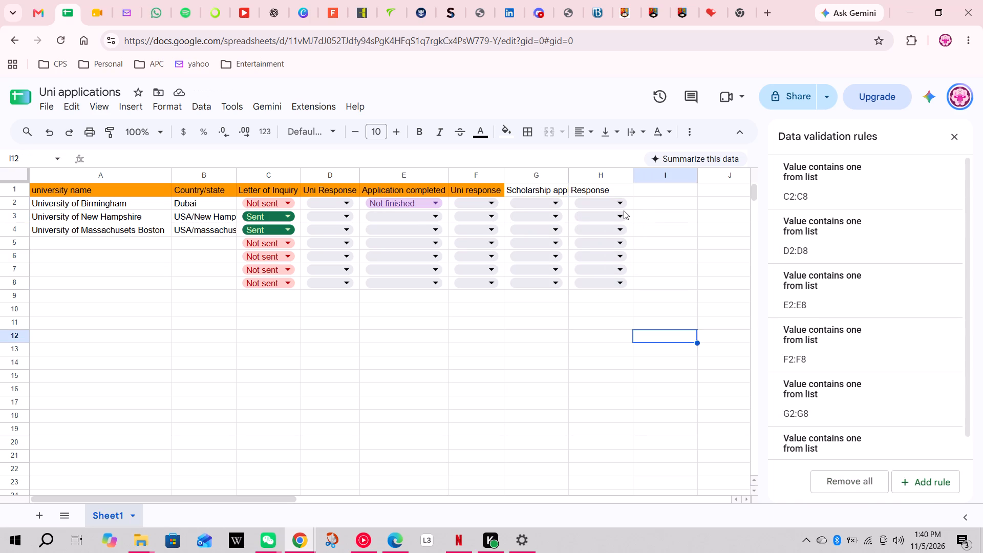
Enter "Middlesex University" as the next university name in A5.
left_click(125, 235)
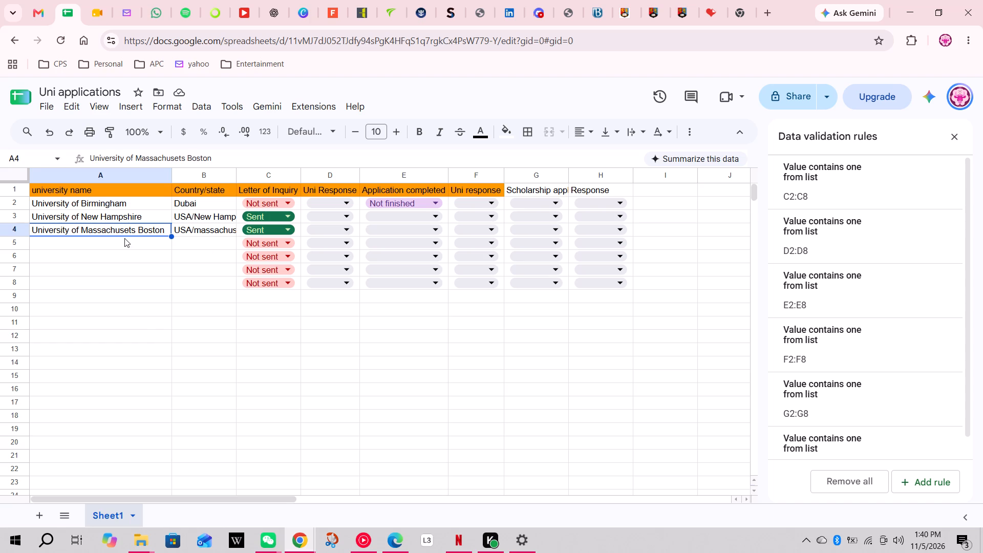
left_click(124, 238)
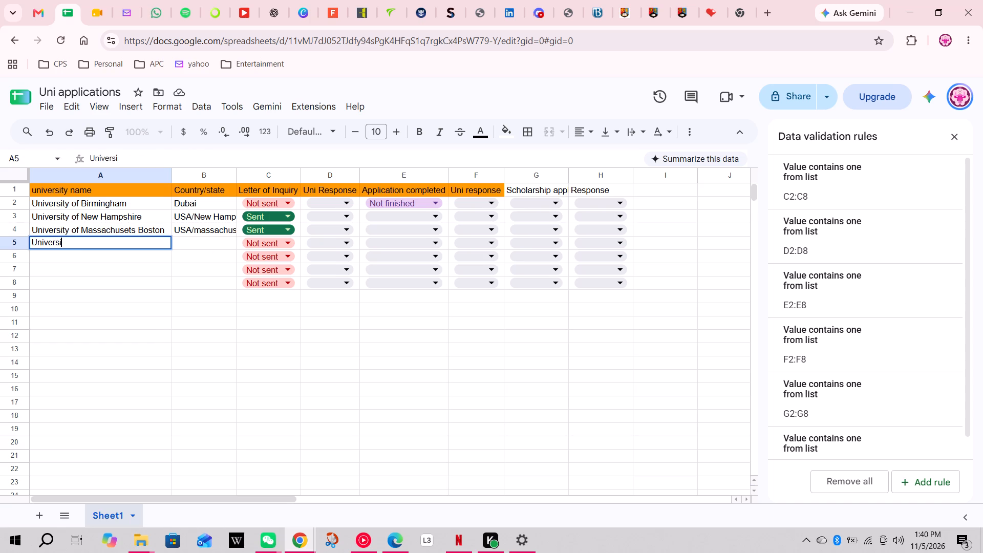
key("BackSpace")
key("BackSpace")
type("y of")
key("BackSpace")
key("BackSpace")
key("BackSpace")
key("BackSpace")
key("BackSpace")
key("BackSpace")
key("BackSpace")
key("BackSpace")
key("BackSpace")
key("BackSpace")
key("BackSpace")
key("BackSpace")
key("BackSpace")
key("BackSpace")
key("BackSpace")
key("BackSpace")
key("BackSpace")
key("BackSpace")
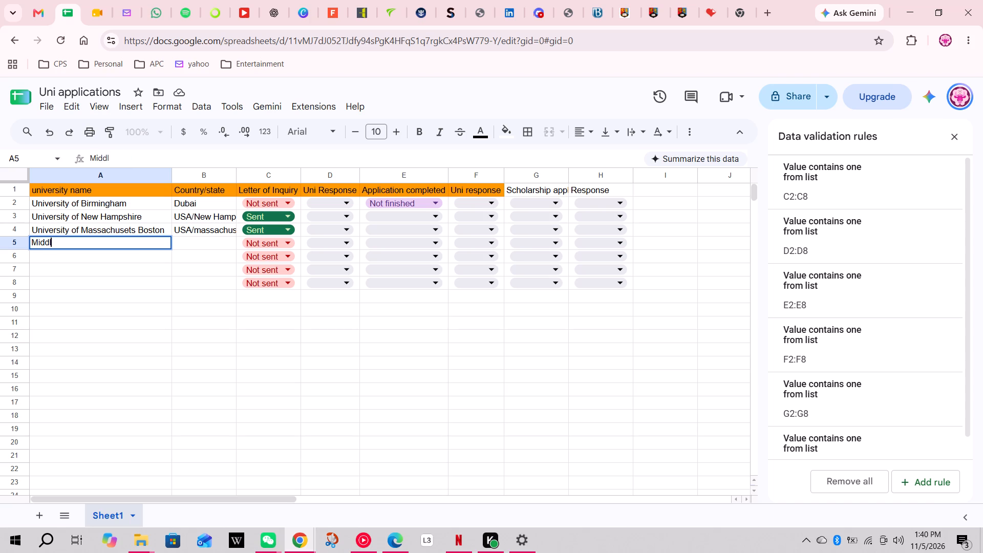
type("sex")
key("space")
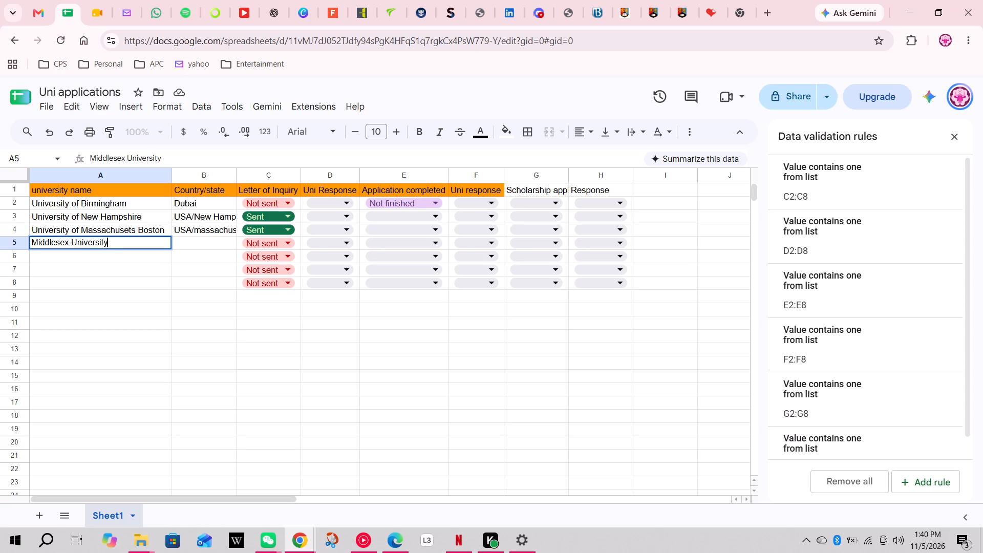
left_click(207, 247)
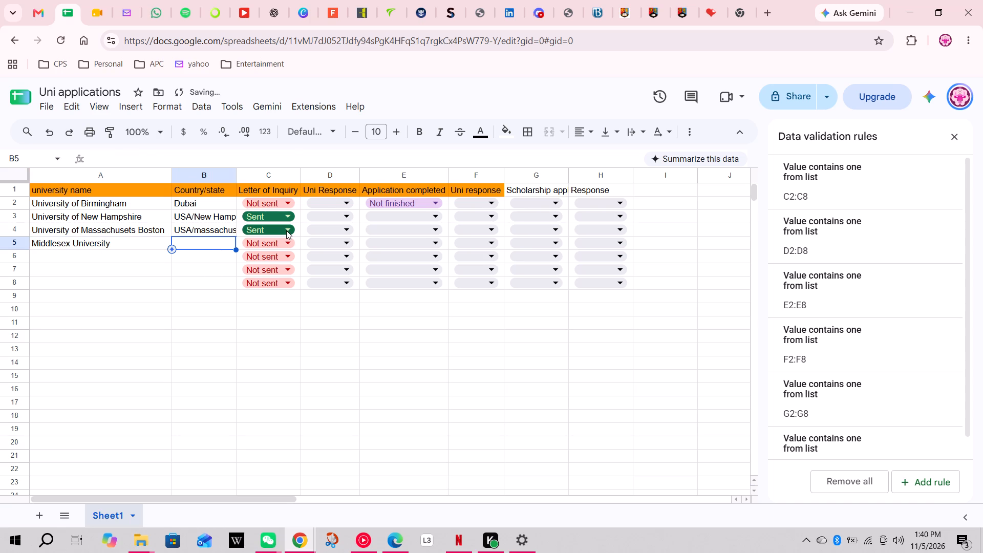
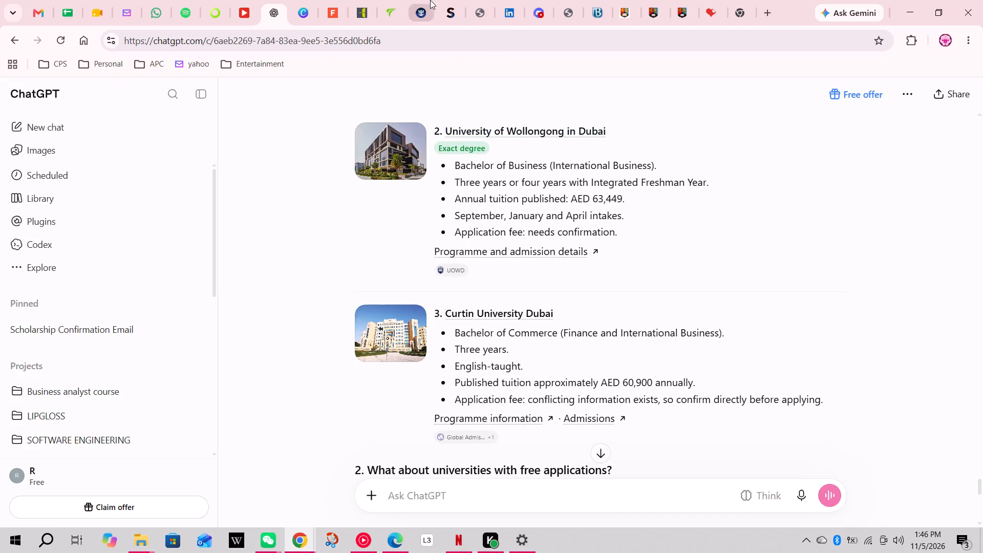
left_click(72, 15)
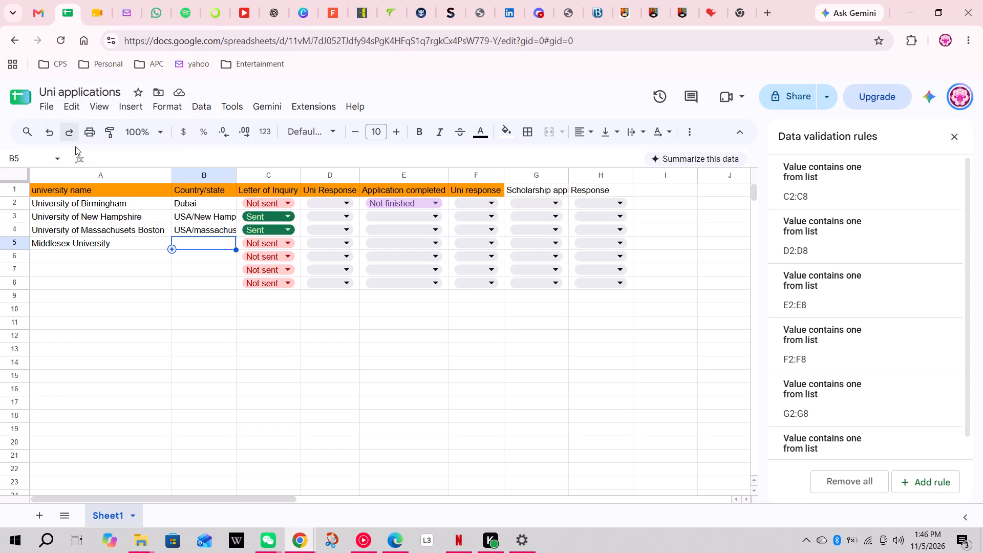
left_click(77, 260)
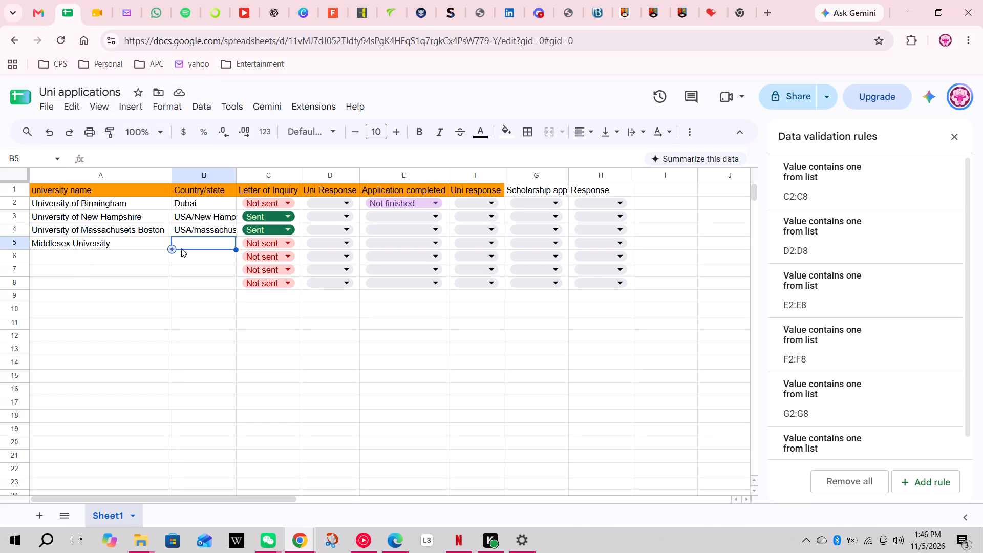
left_click(189, 246)
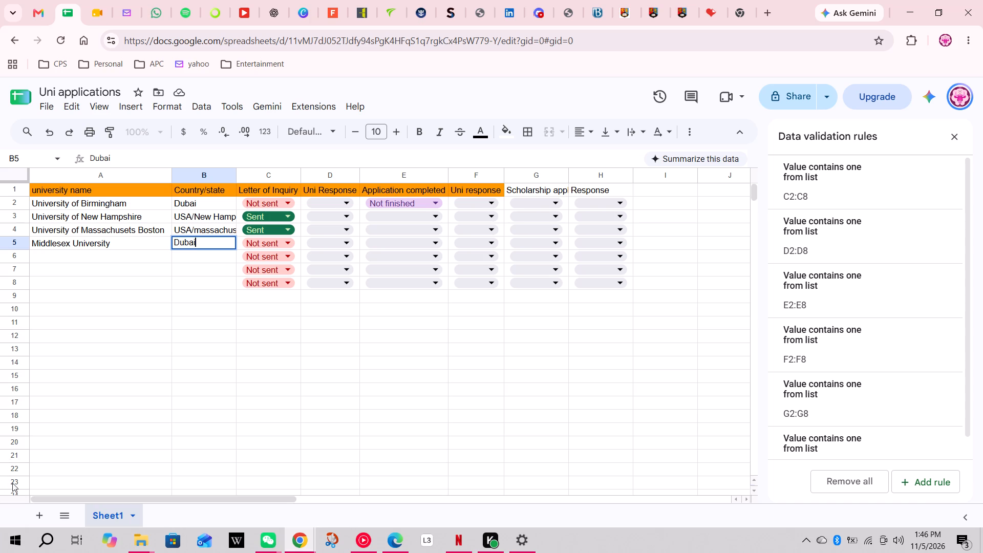
left_click(133, 259)
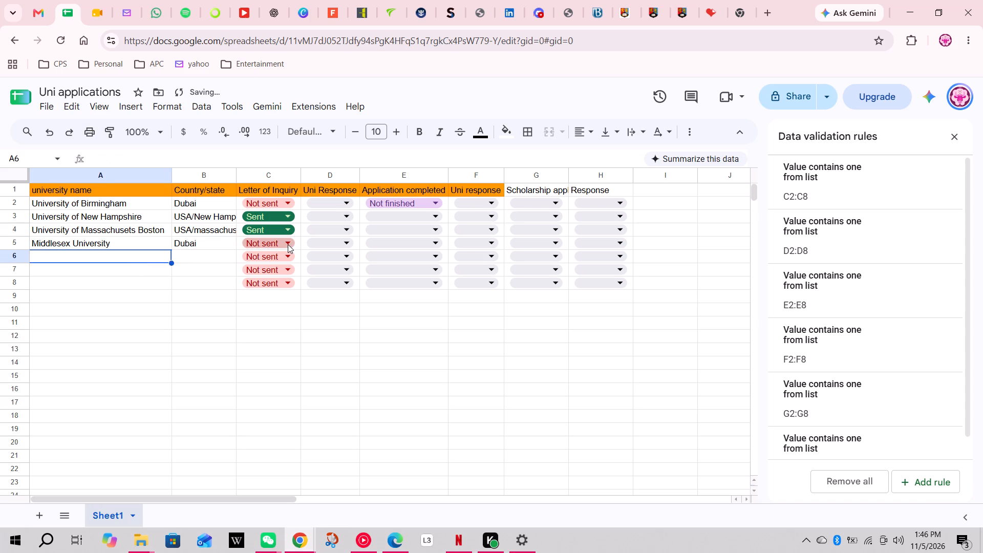
left_click(288, 244)
left_click(251, 262)
Add Merrimack College in row 6 with USA as its country/state.
left_click(127, 255)
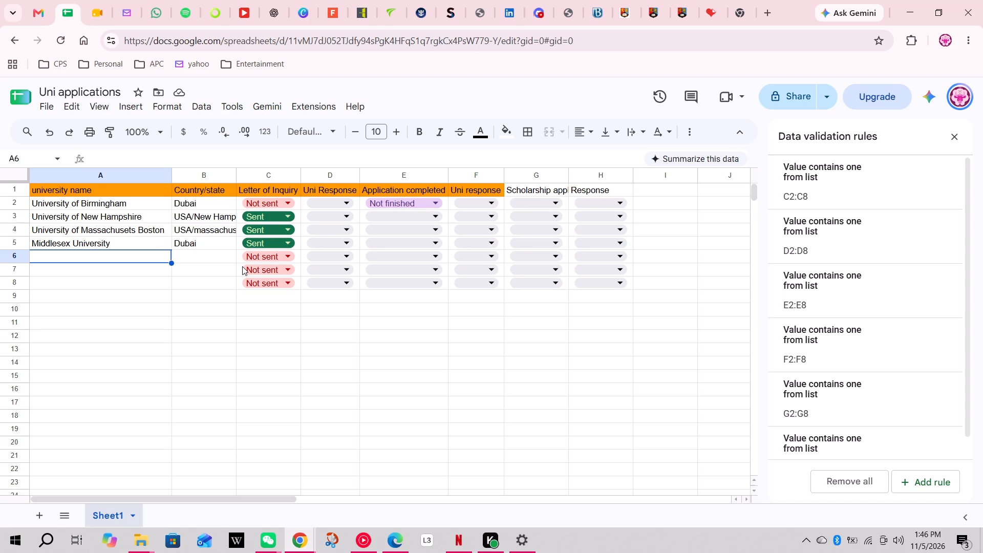
left_click(140, 253)
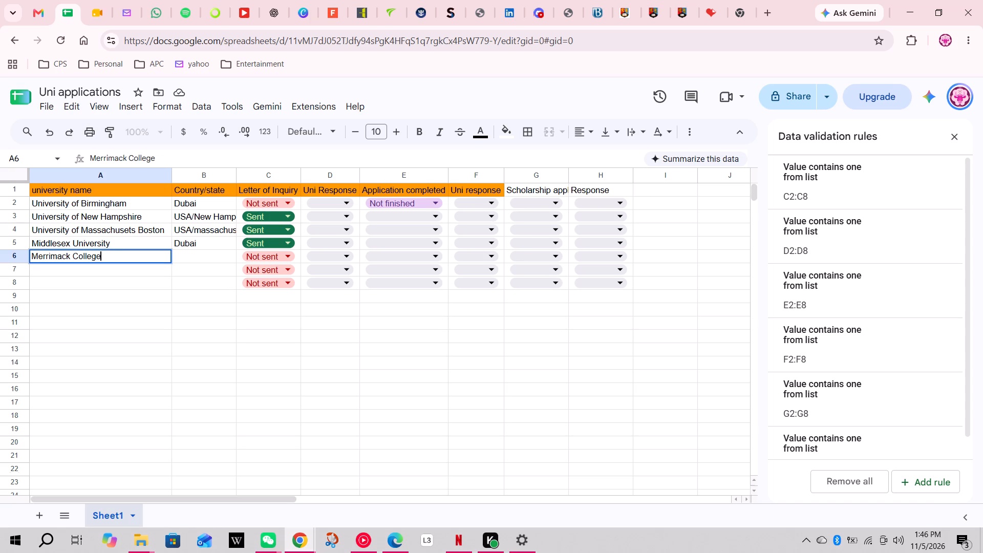
left_click(198, 259)
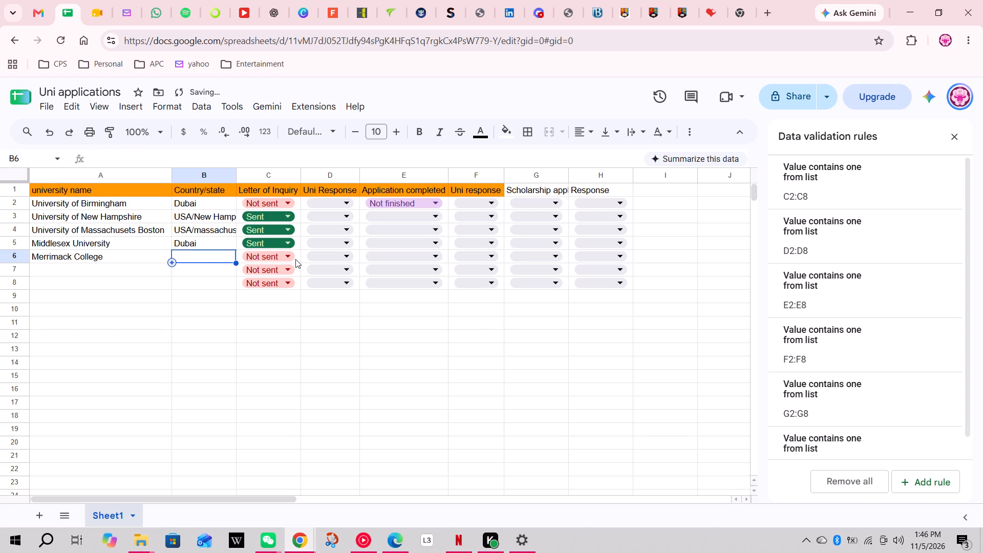
key("u")
type("SA")
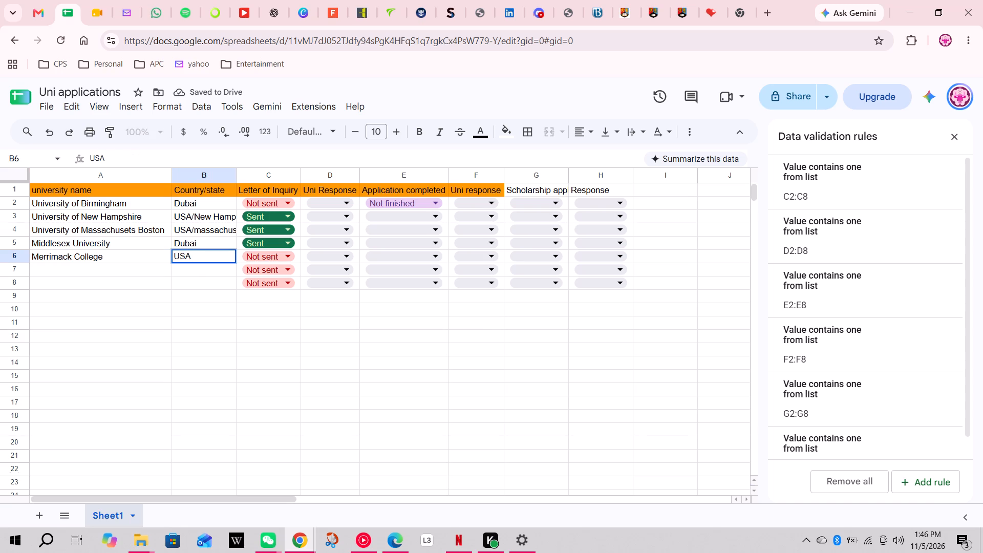
Add Thomas College in row 7 with USA/Maine as its country/state.
left_click(82, 267)
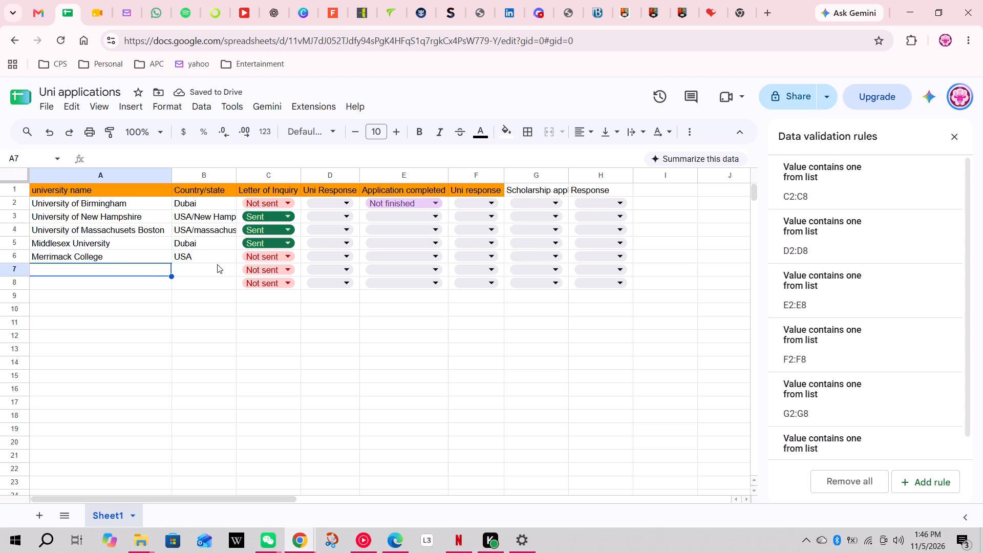
key("t")
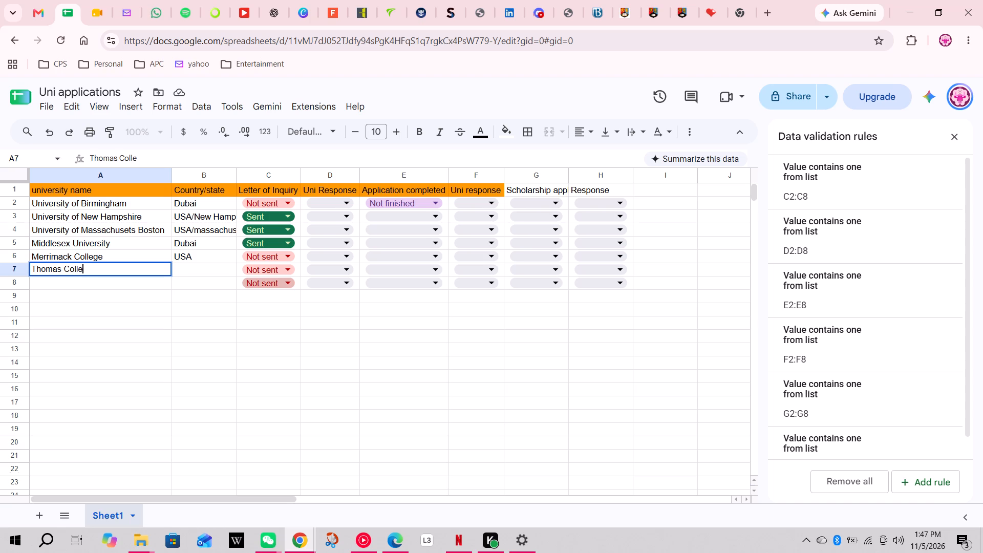
left_click(200, 273)
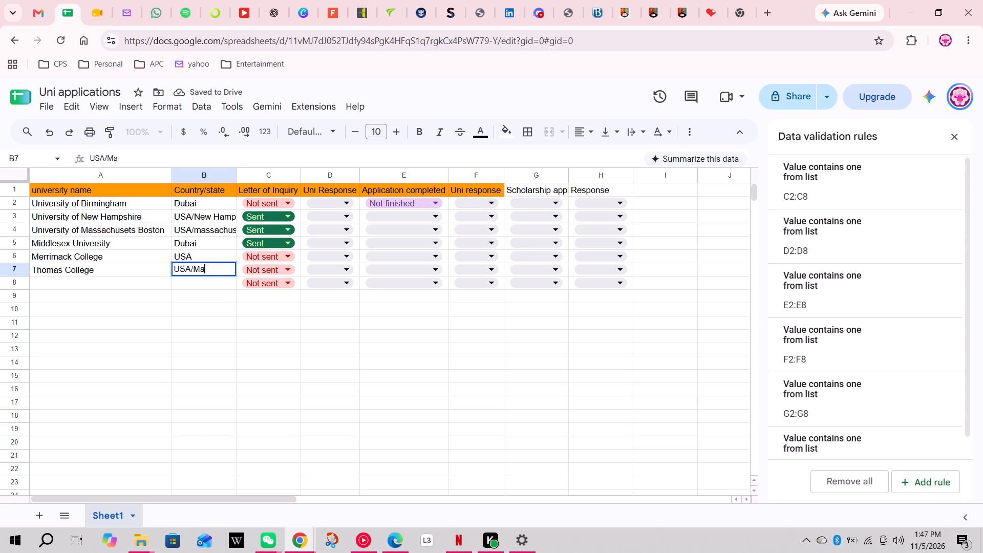
left_click(93, 282)
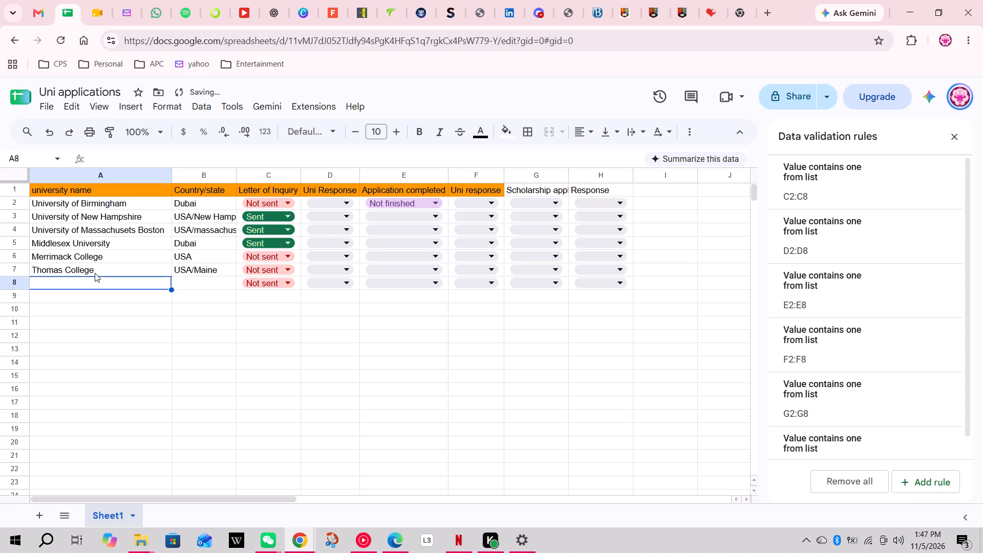
Set the Letter of Inquiry status to Sent for both Merrimack College and Thomas College.
left_click(284, 257)
left_click(262, 275)
left_click(288, 272)
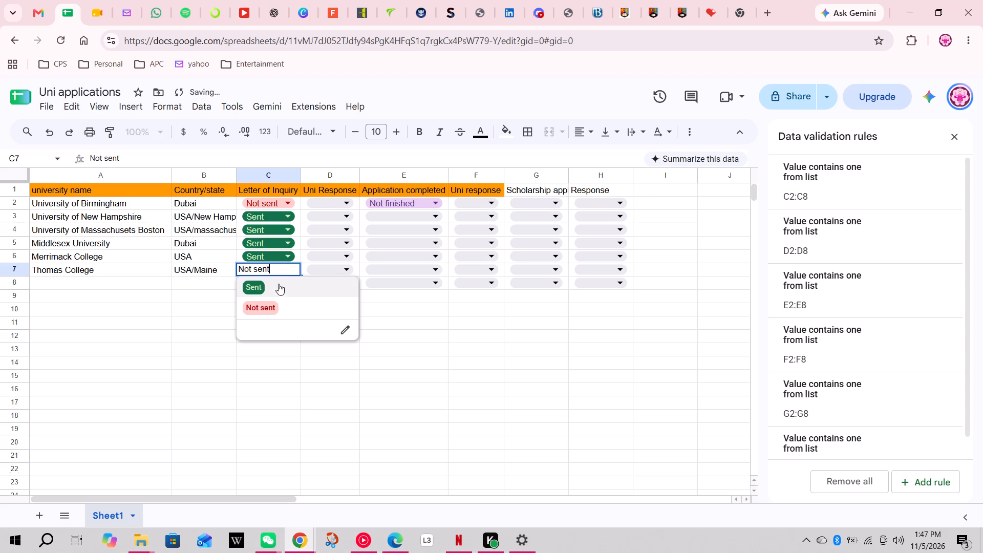
left_click(262, 289)
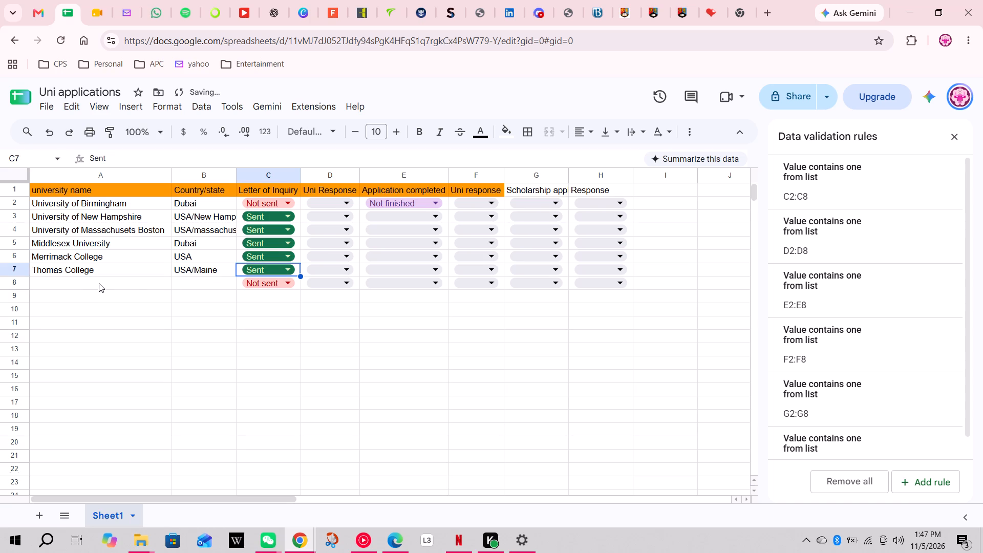
Enter University of Massachusets Lowell as the university name in row 8, replacing the autocompleted Boston with Lowell.
left_click(99, 283)
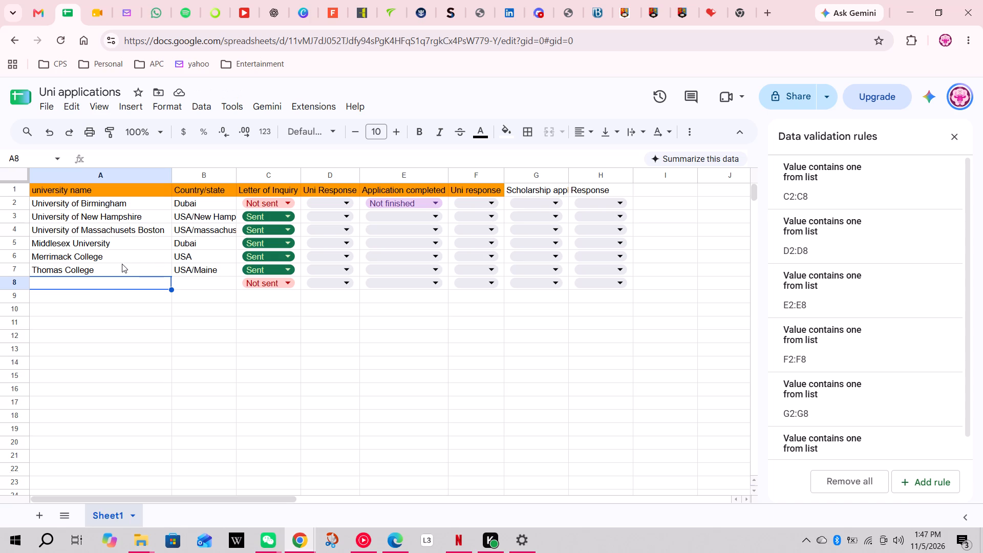
type("niversity")
key("space")
type("of")
key("space")
key("m")
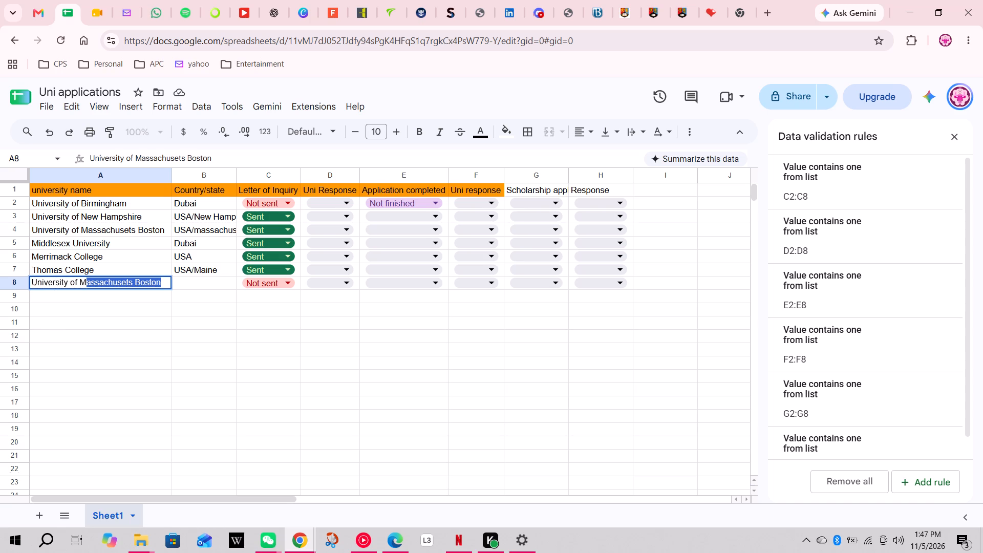
key("Tab")
left_click(141, 287)
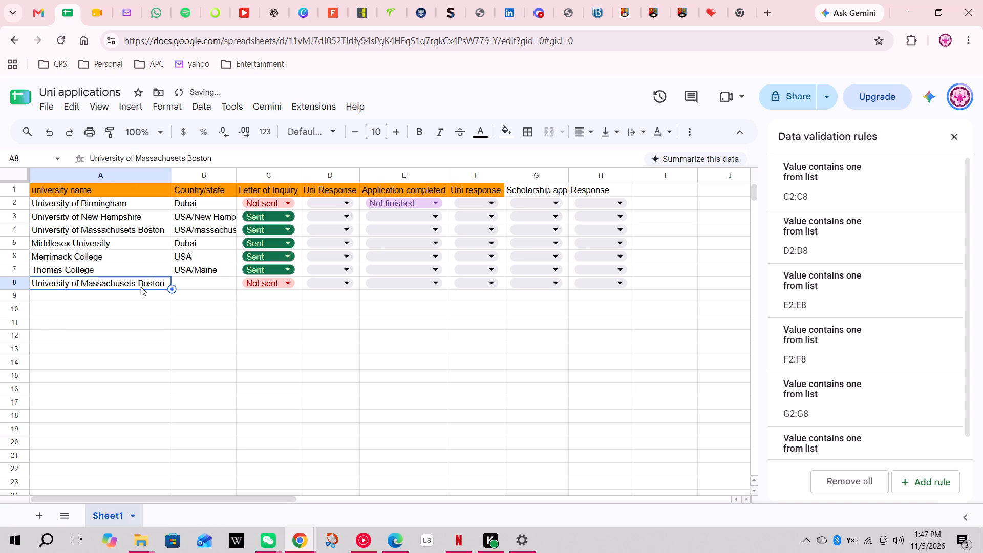
left_click_drag(222, 158, 189, 159)
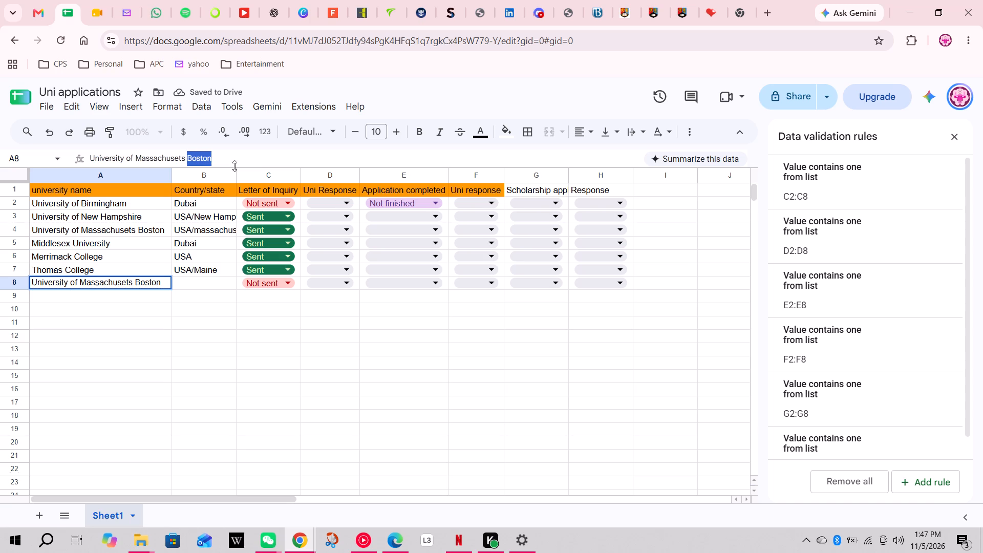
key("BackSpace")
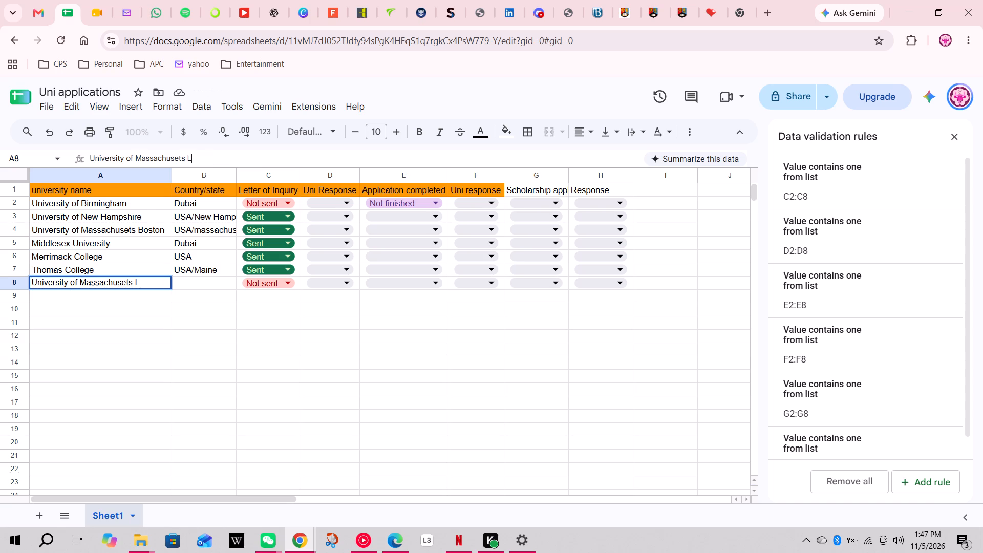
type("ll")
Complete the University of Massachusets Lowell row with USA as country/state and Sent for Letter of Inquiry.
left_click(197, 279)
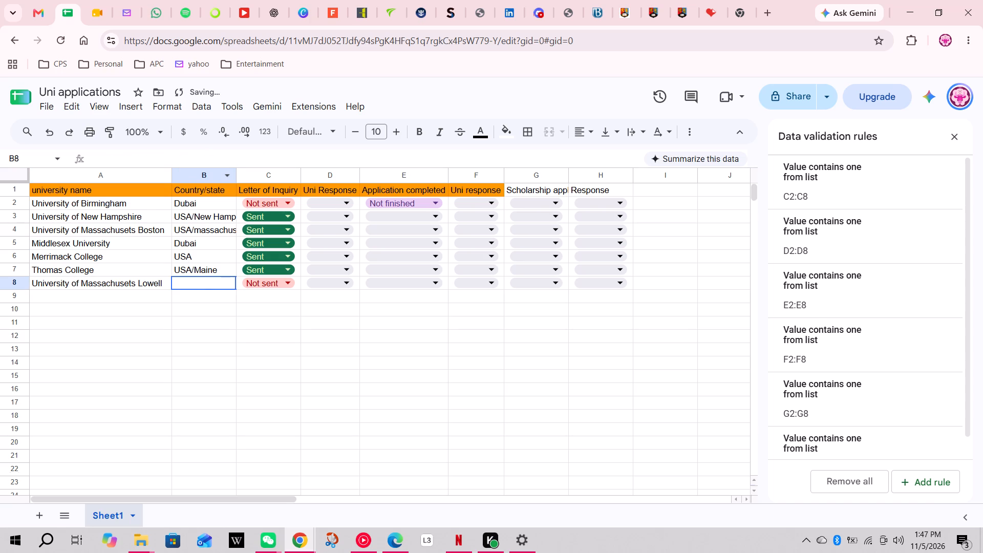
type("USA")
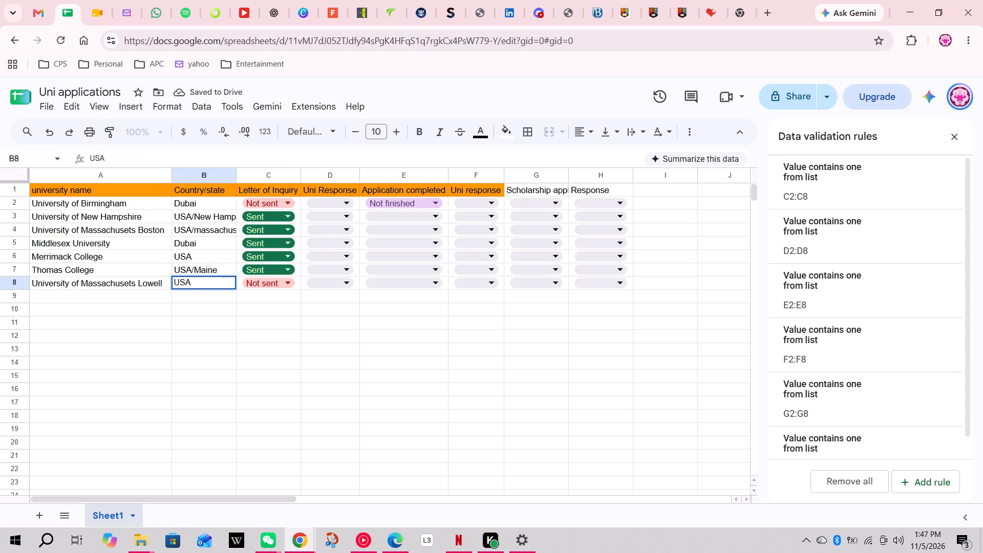
left_click(275, 285)
left_click(275, 300)
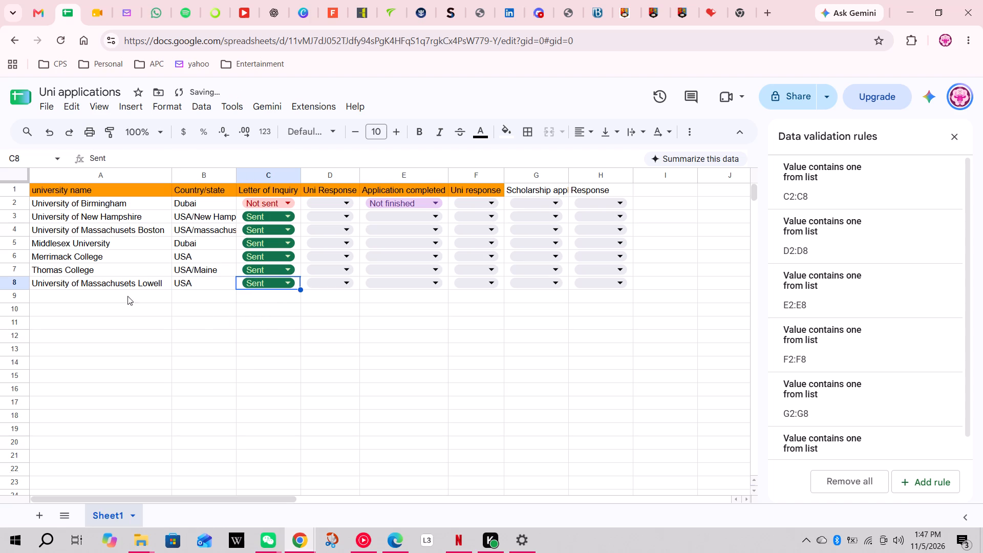
Set the Uni Response for University of Massachusets Boston to Positive.
left_click(81, 298)
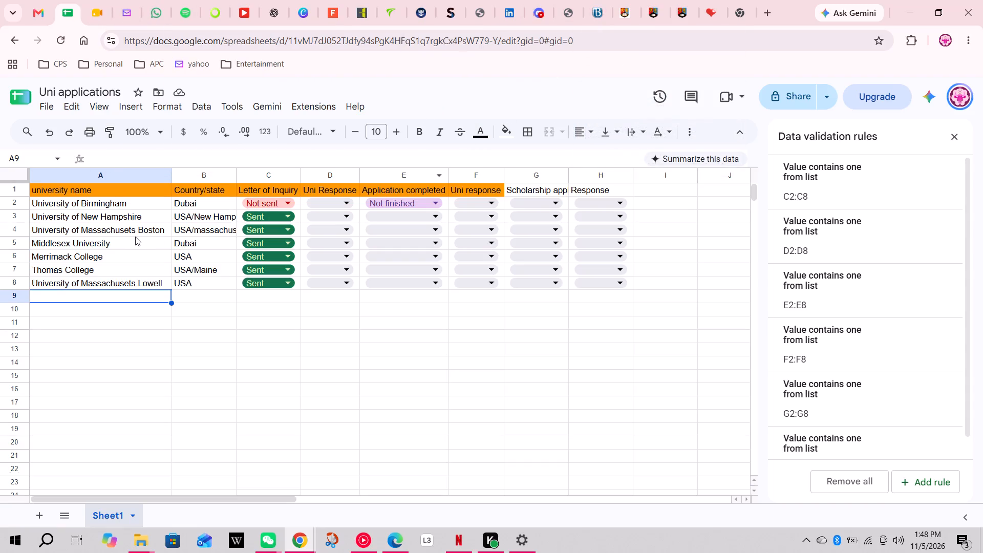
left_click(319, 230)
left_click(322, 247)
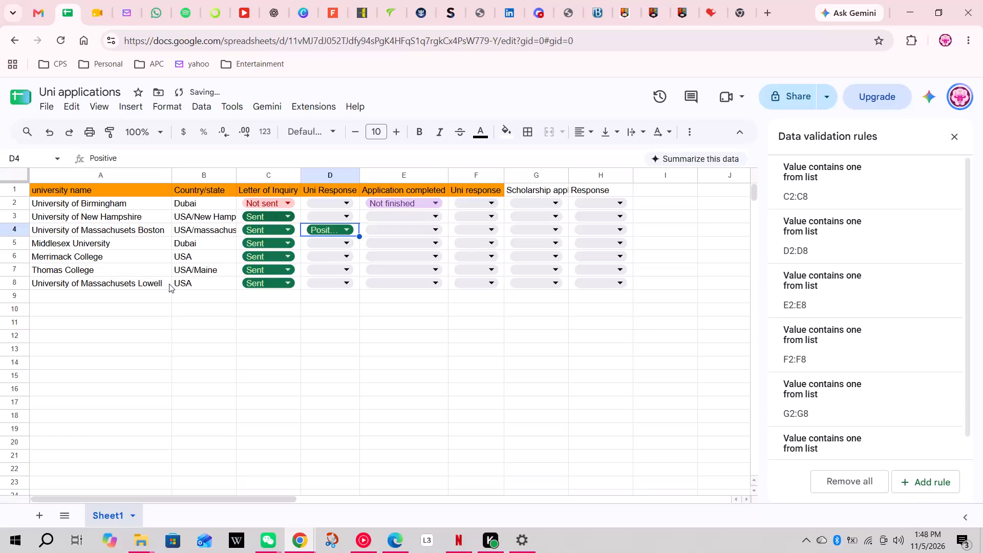
left_click(90, 291)
left_click(149, 296)
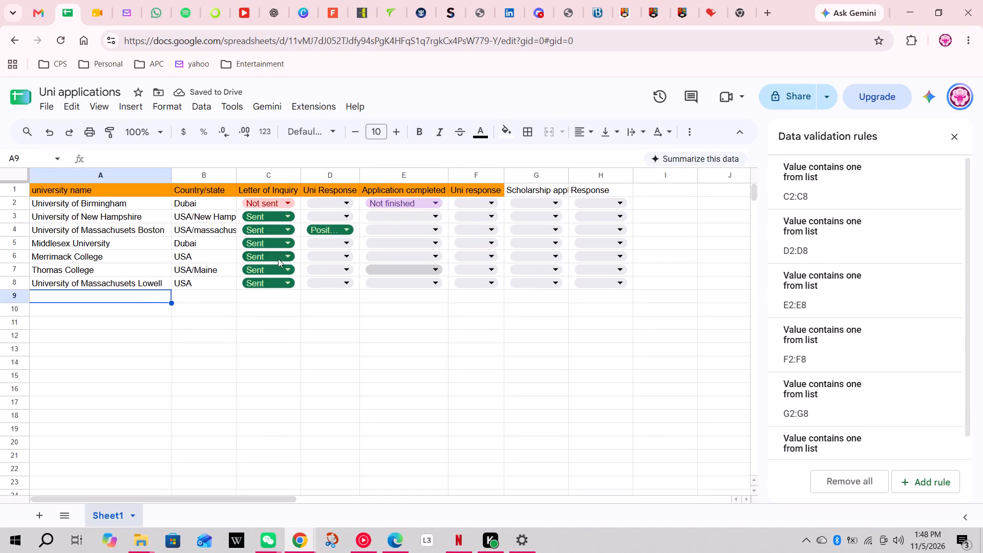
Fill the Scholarship application and Response header cells with orange to match the other headers.
left_click_drag(553, 191, 585, 192)
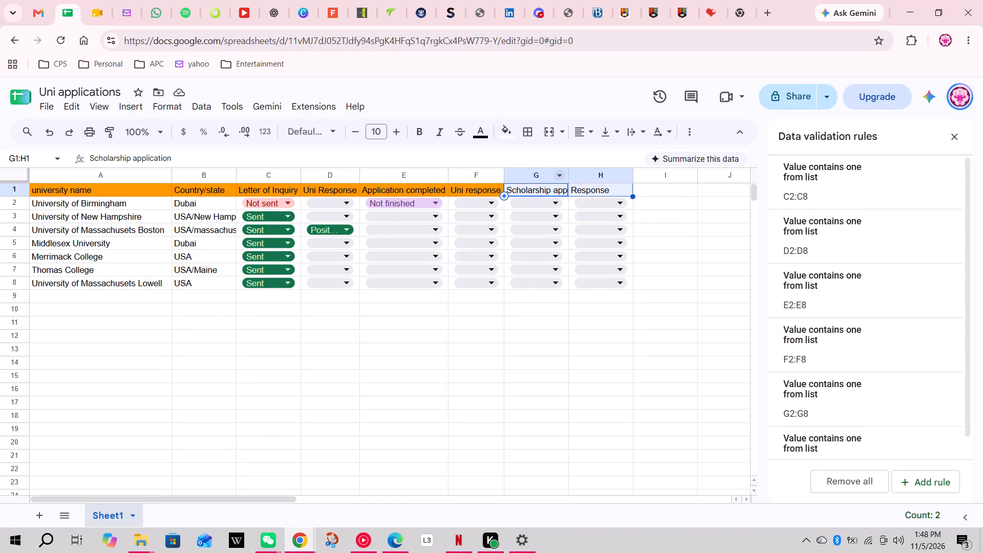
left_click(516, 132)
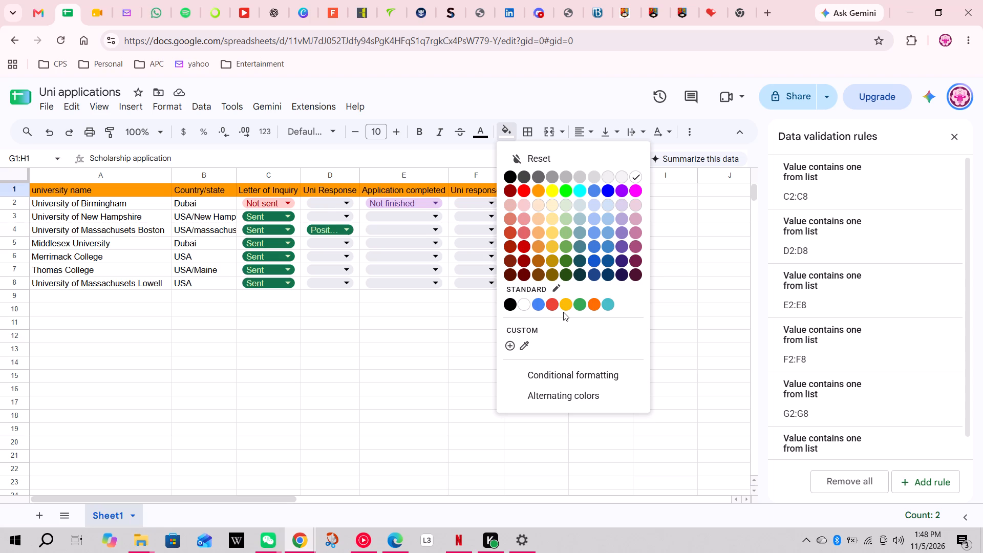
left_click(541, 193)
left_click(682, 229)
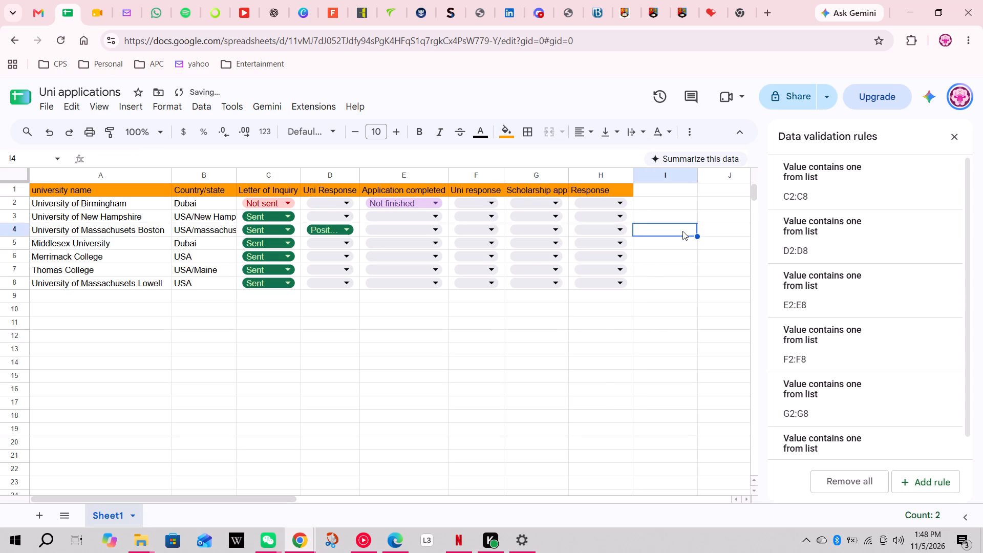
Auto-fit the widths of the Scholarship application and Response columns to their contents.
left_click(572, 176)
double_click(572, 176)
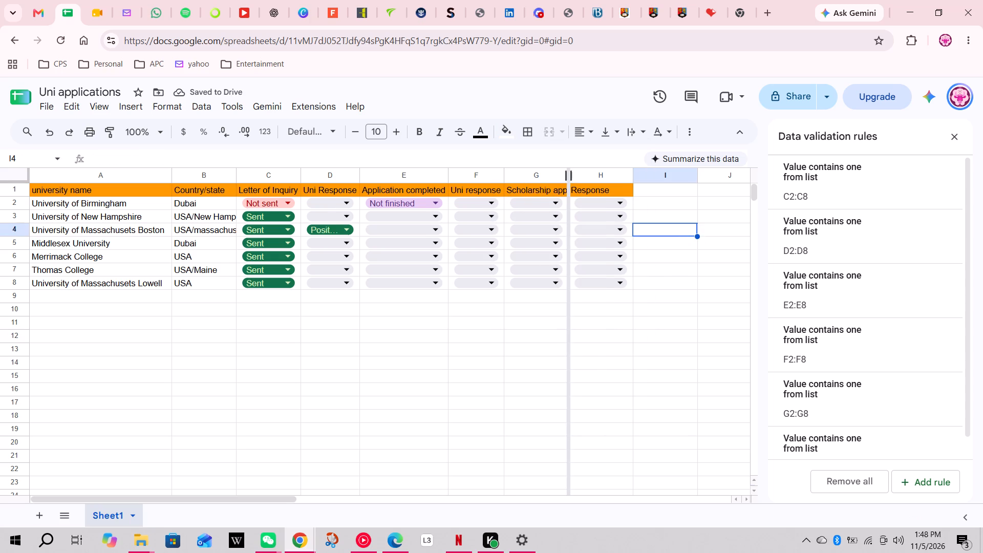
double_click(659, 174)
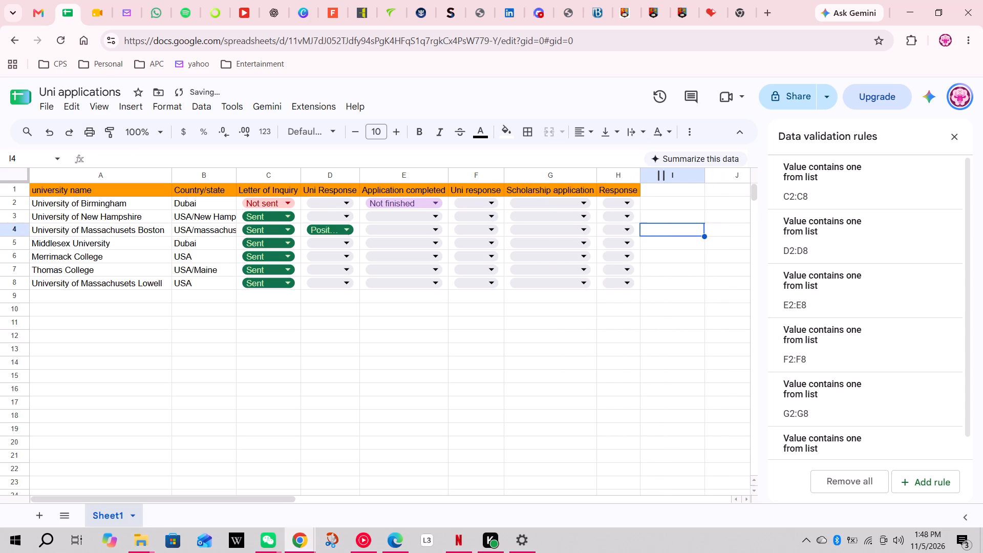
left_click(631, 206)
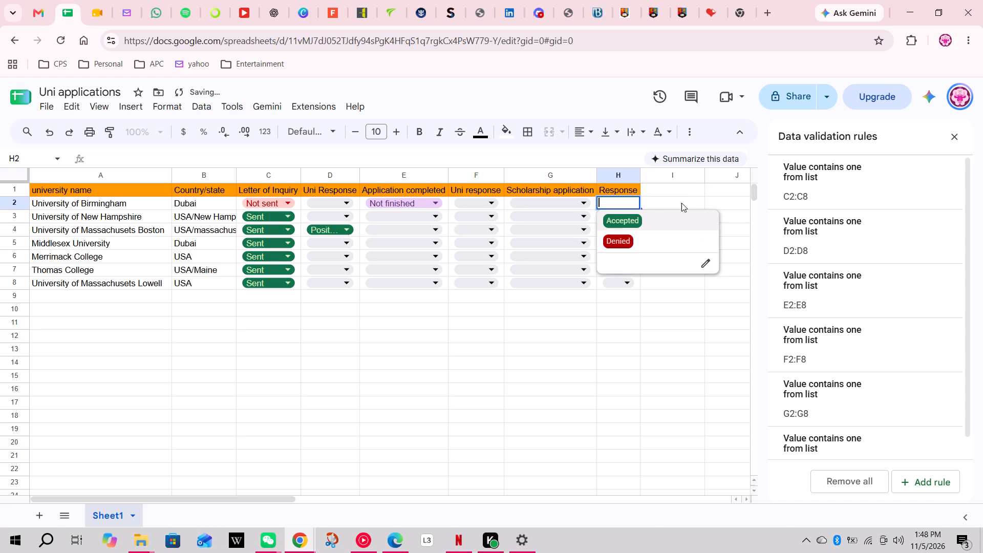
left_click(694, 190)
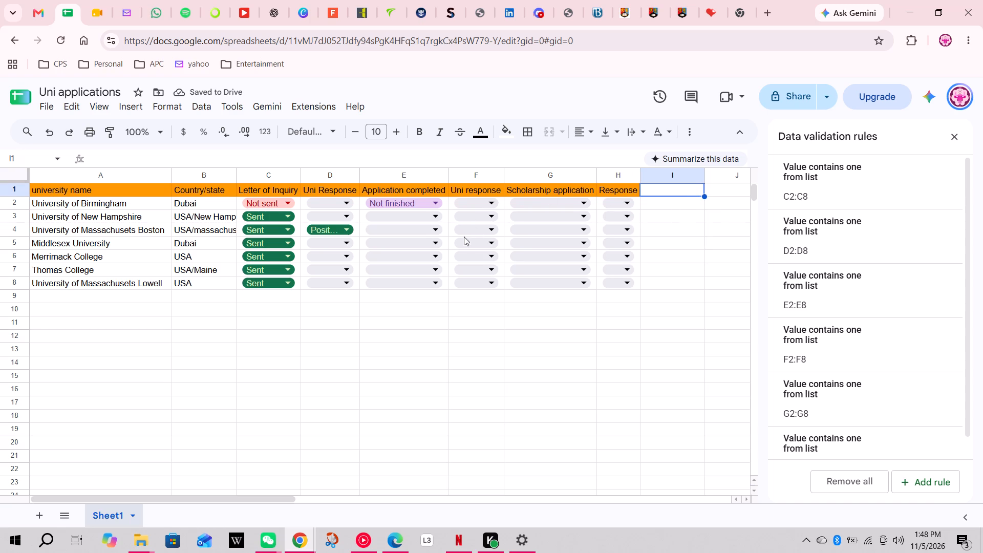
Add Maine Maritime Academy in the row below University of Massachusets Lowell, with USA/Maine as country/state.
left_click(66, 295)
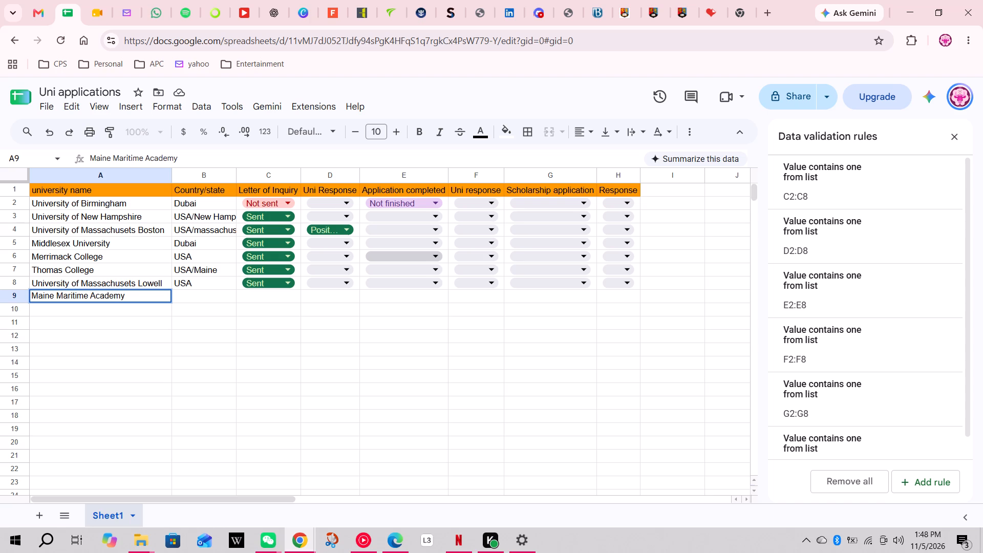
left_click(208, 292)
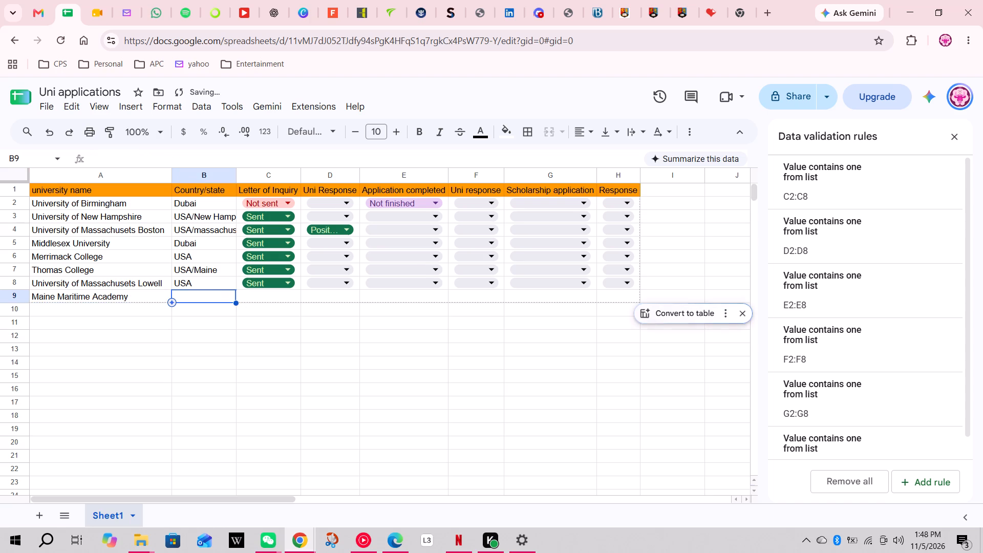
type("SA")
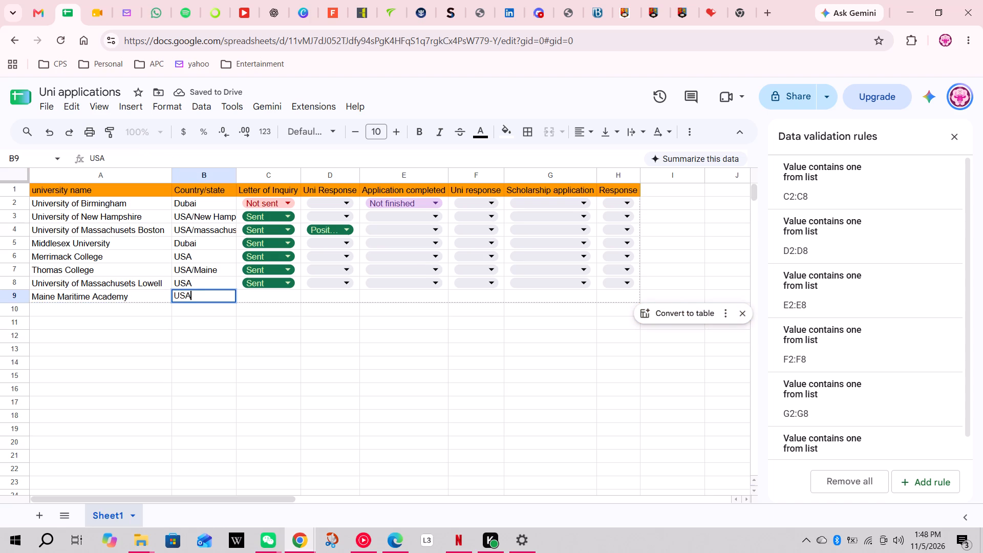
key("slash")
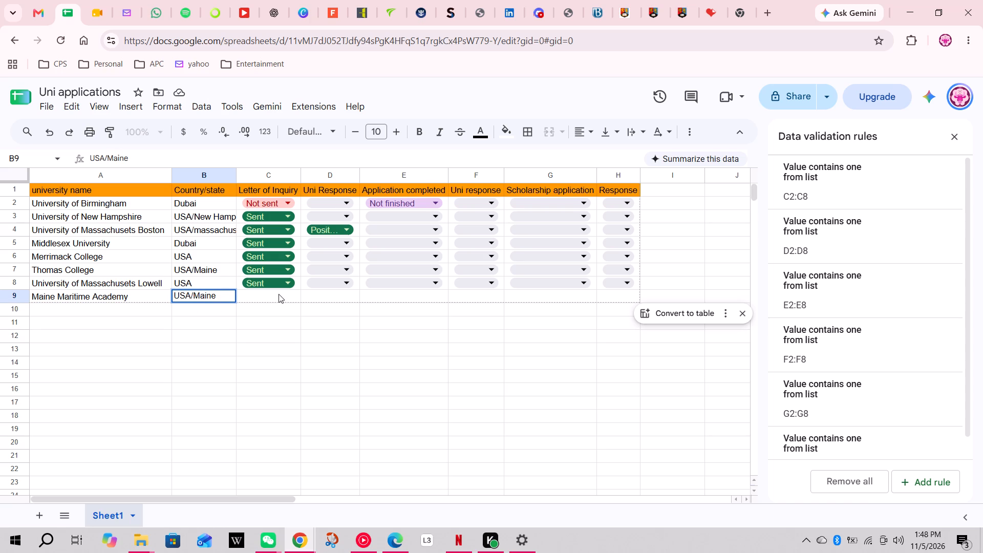
Add Uni of Wollongong and Curtin University in rows 10 and 11, both with Dubai as country/state.
left_click(120, 311)
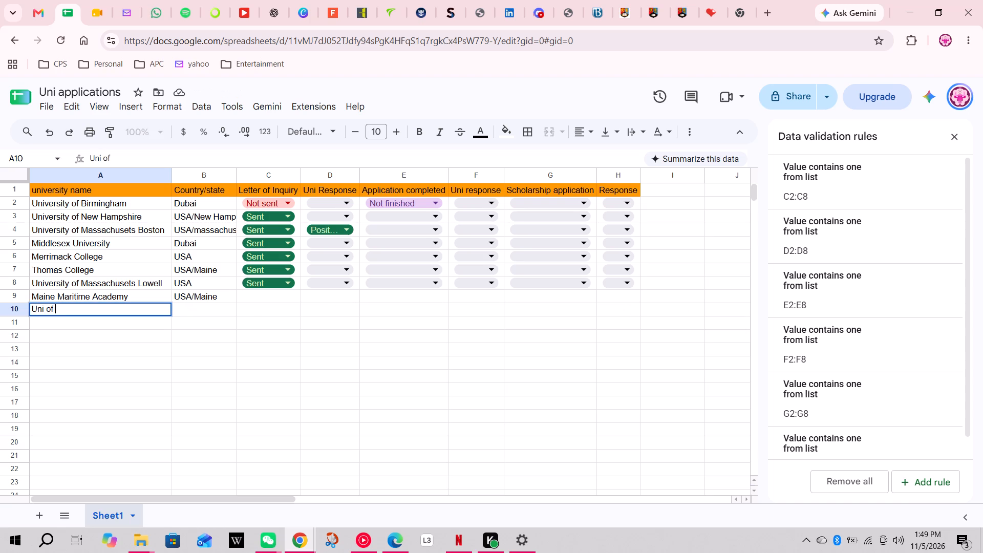
key("w")
type("ollongong")
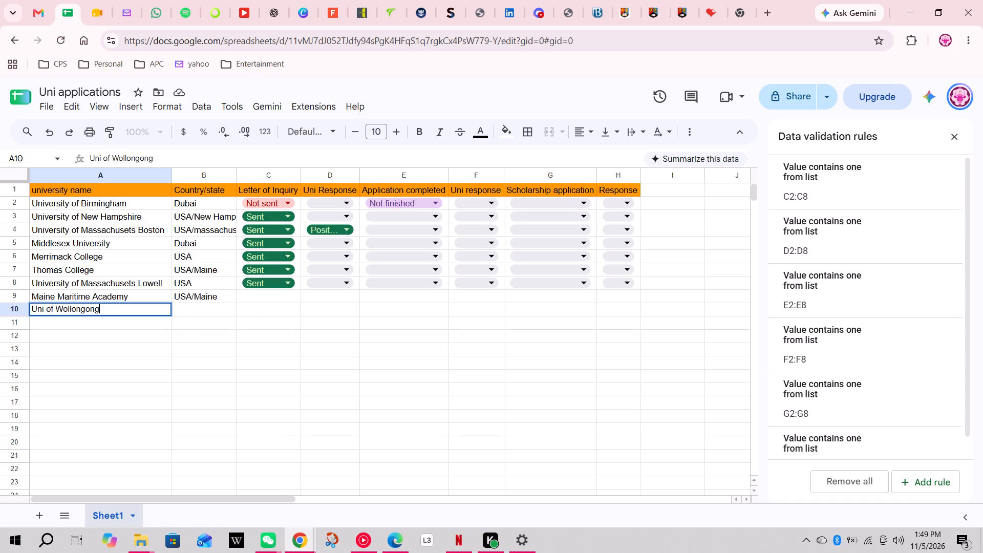
left_click(217, 308)
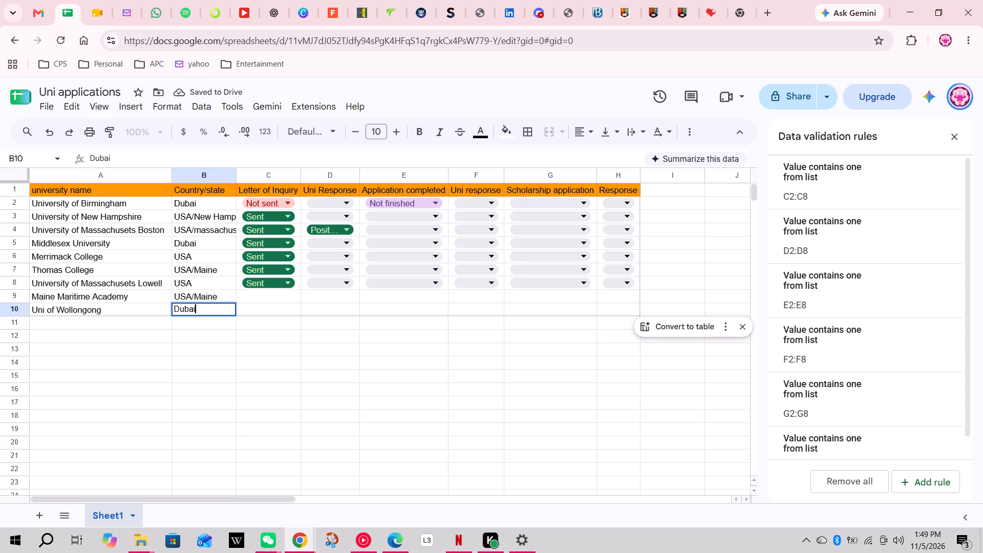
left_click(83, 325)
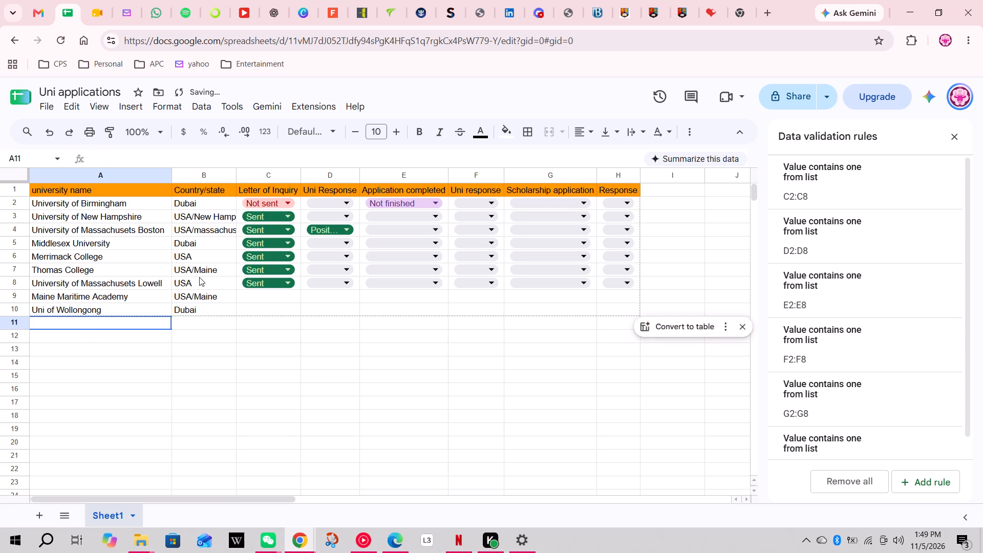
key("c")
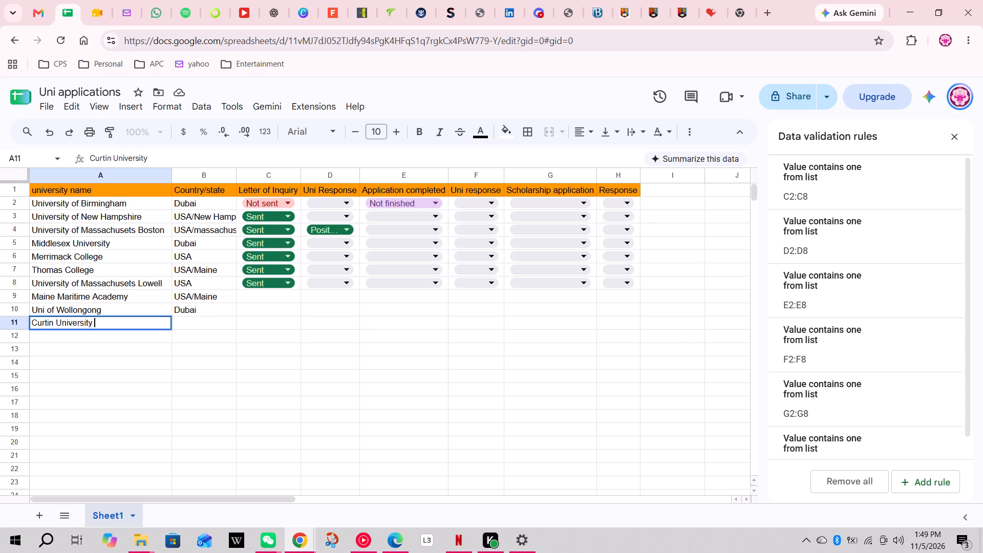
key("Right")
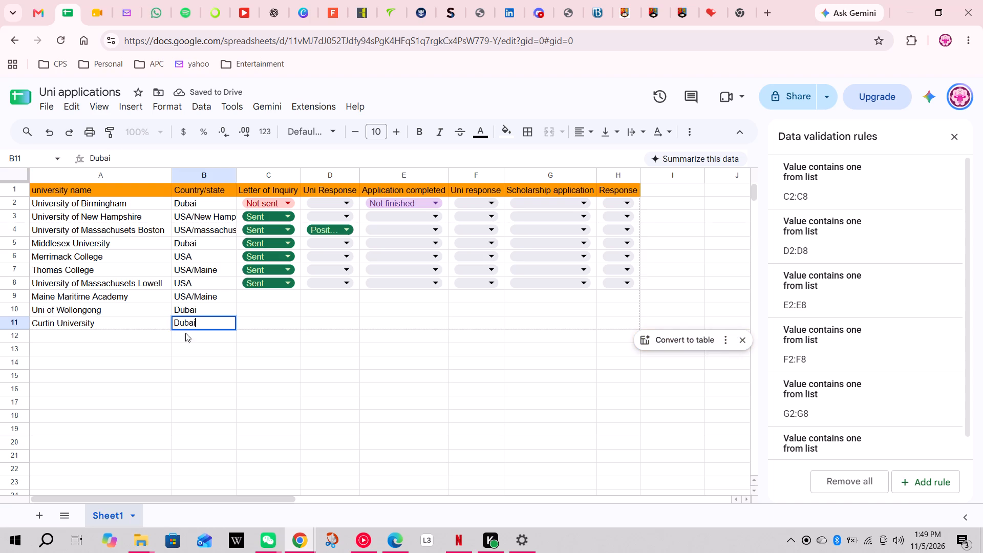
Add Uni of Padua with Italy in row 12 and Uni of Windsor with Canada in row 13.
left_click(105, 335)
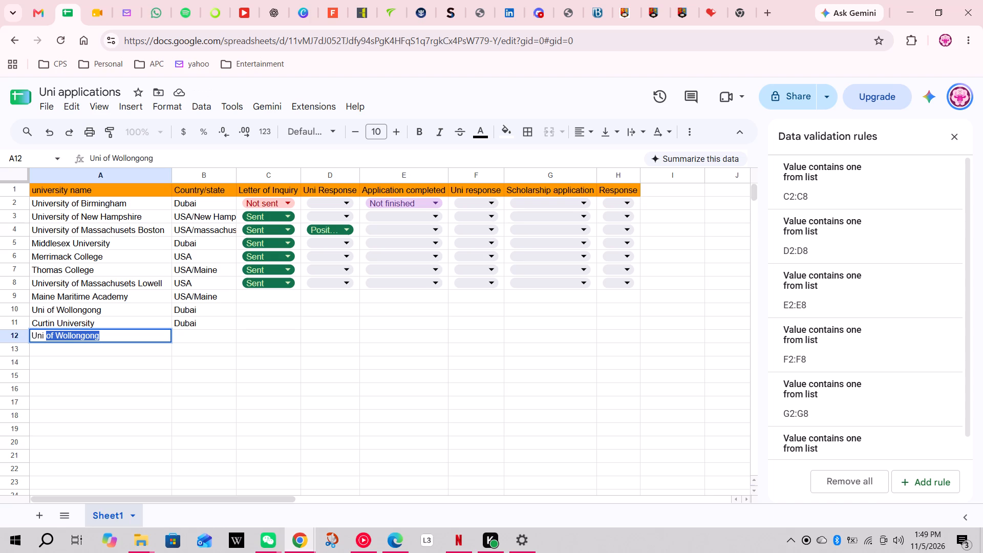
key("p")
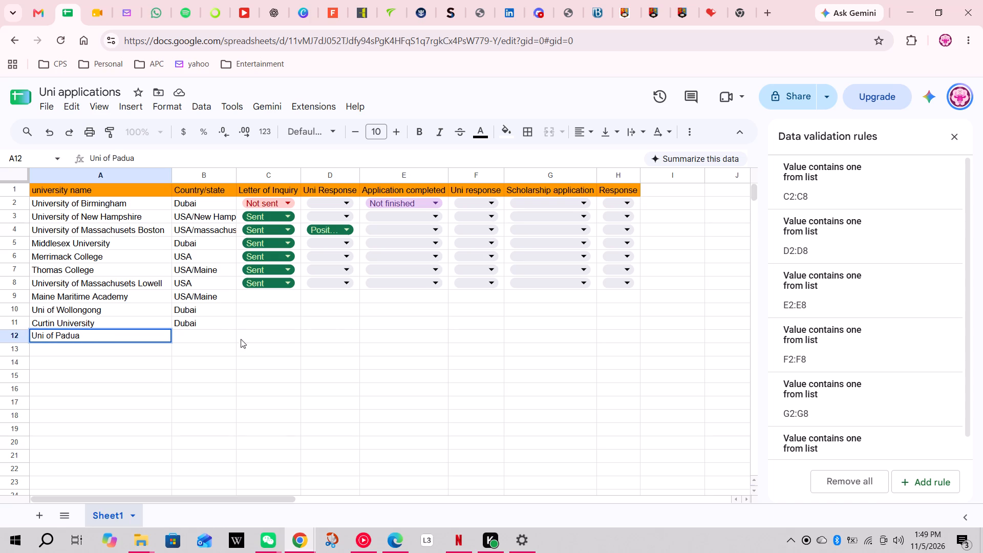
left_click(226, 341)
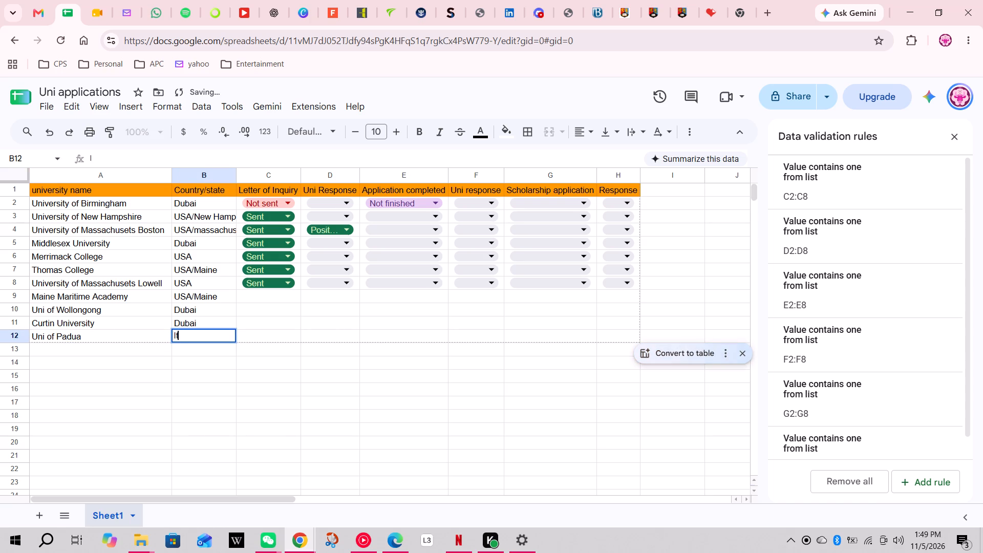
left_click(95, 350)
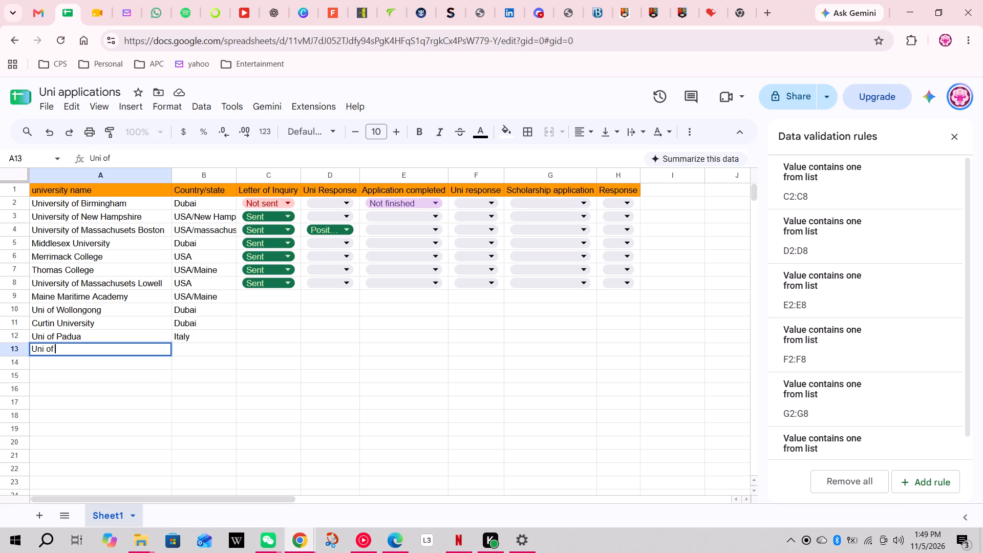
key("w")
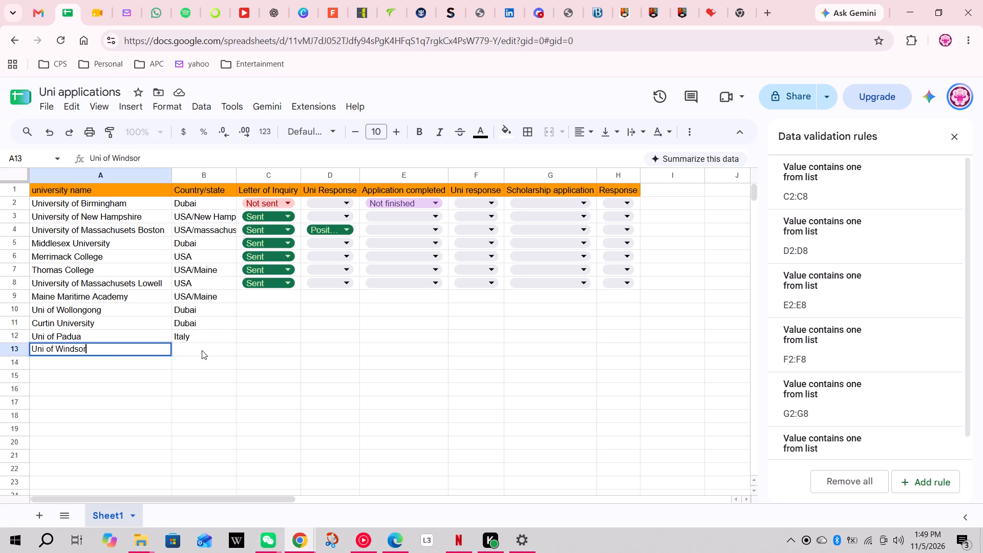
left_click(202, 350)
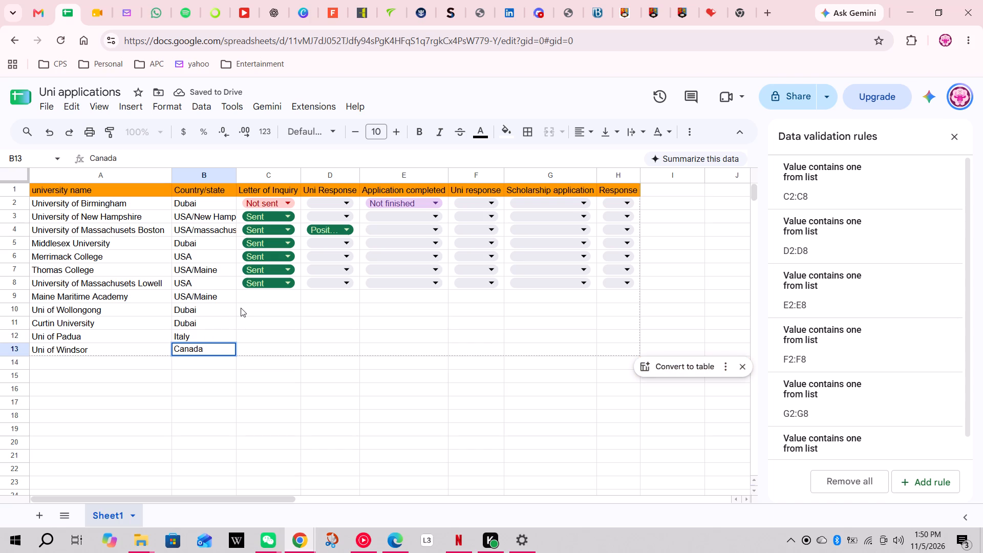
Fill the Letter of Inquiry value Sent from University of Massachusets Lowell down to Uni of Windsor in row 13.
left_click(297, 285)
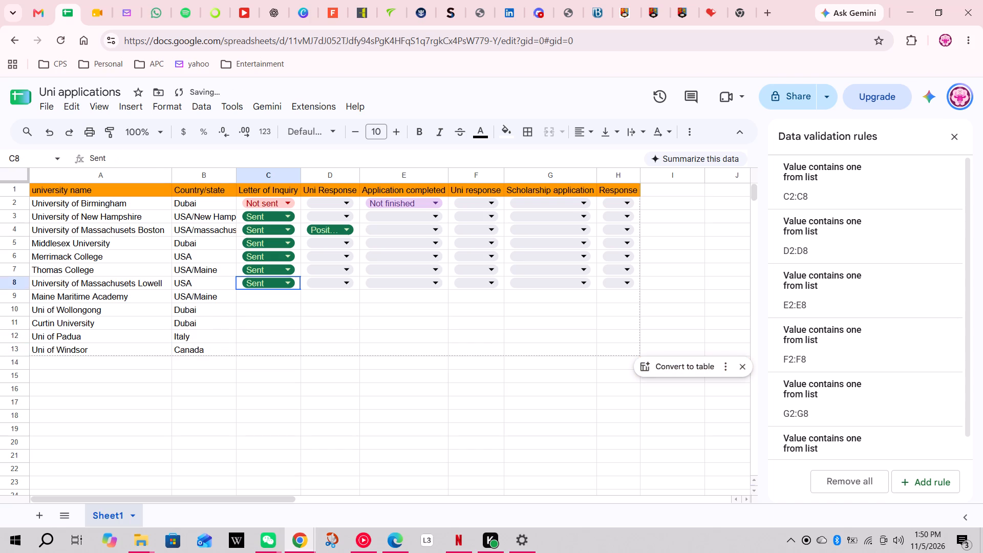
left_click_drag(301, 290, 297, 348)
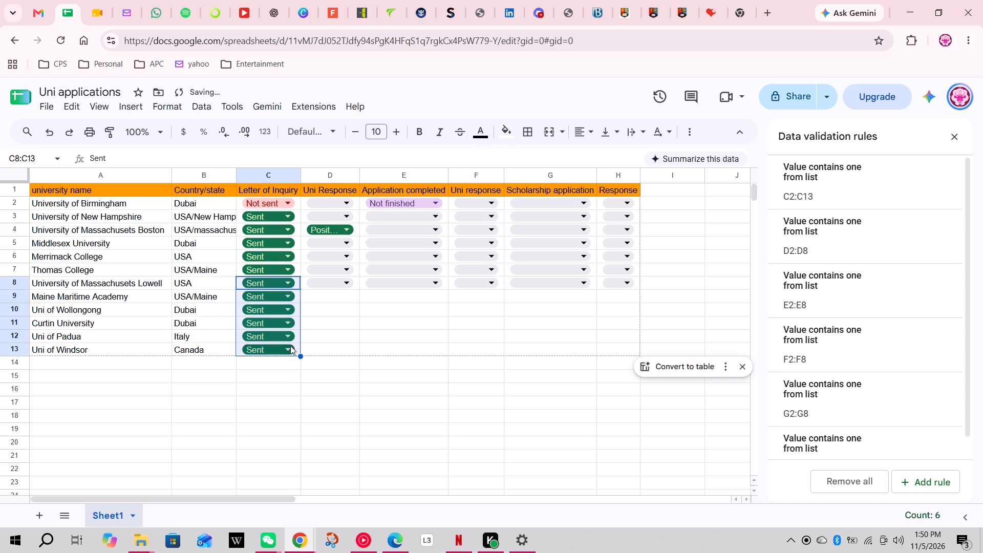
left_click(333, 339)
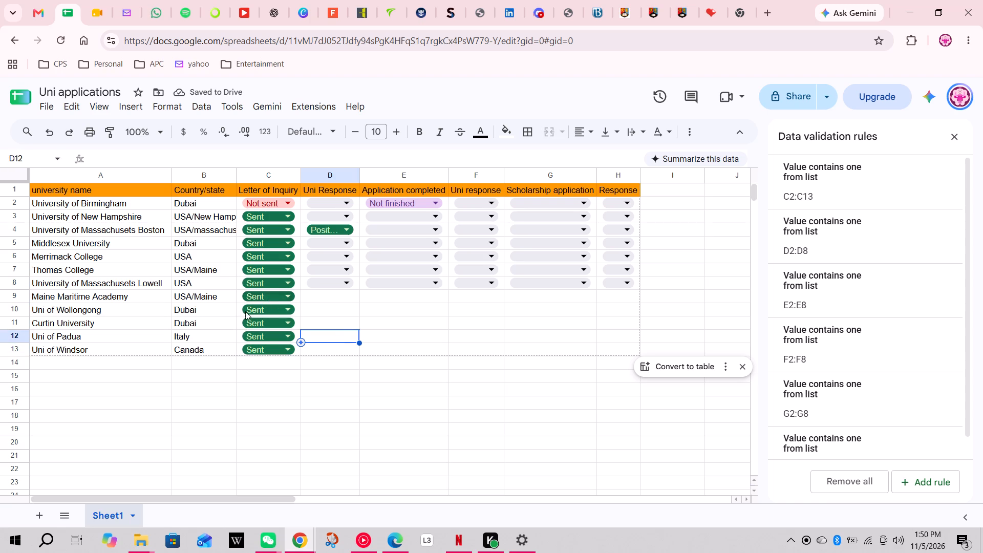
Set Letter of Inquiry to Not sent for Uni of Wollongong, Curtin University, Uni of Padua and Uni of Windsor.
left_click(269, 311)
left_click(260, 345)
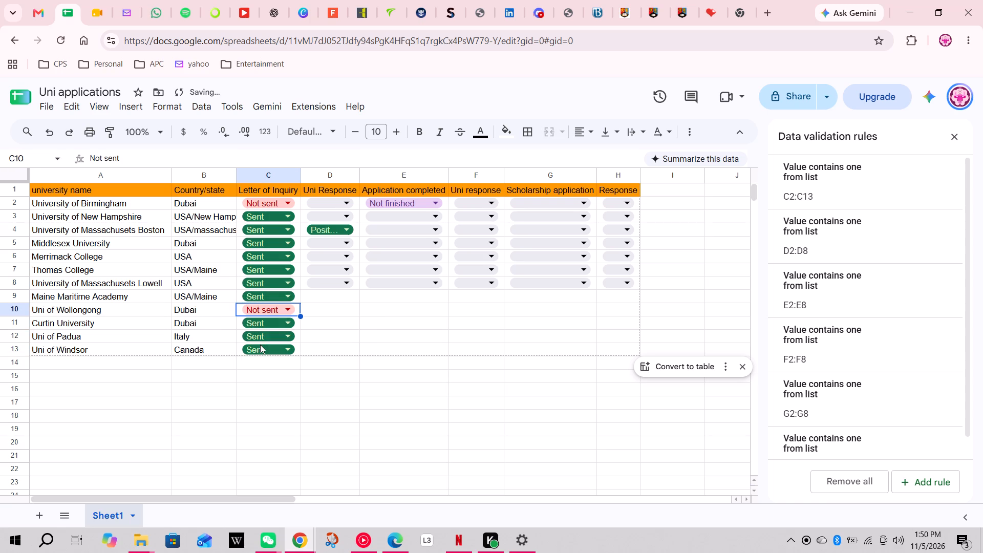
left_click(279, 324)
left_click(254, 356)
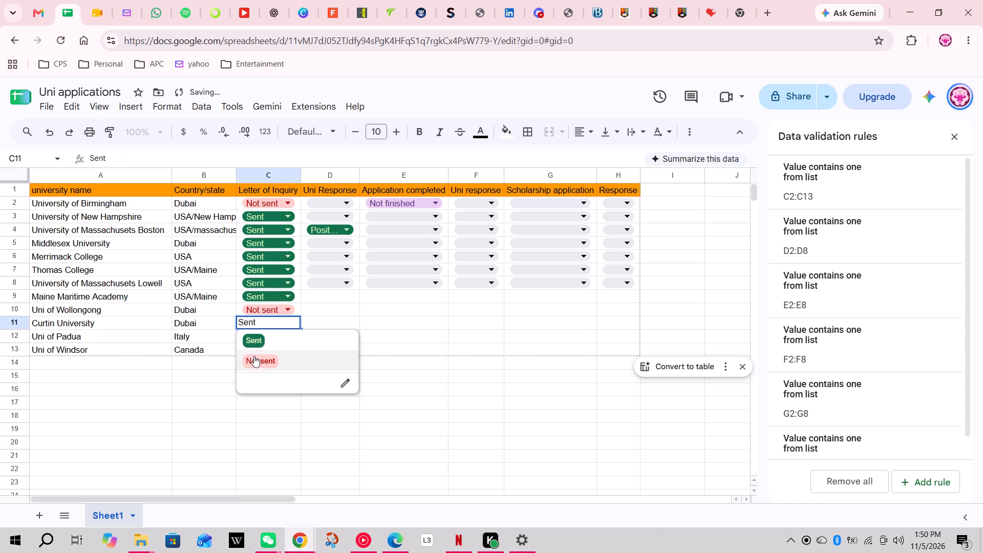
left_click(267, 334)
left_click(260, 371)
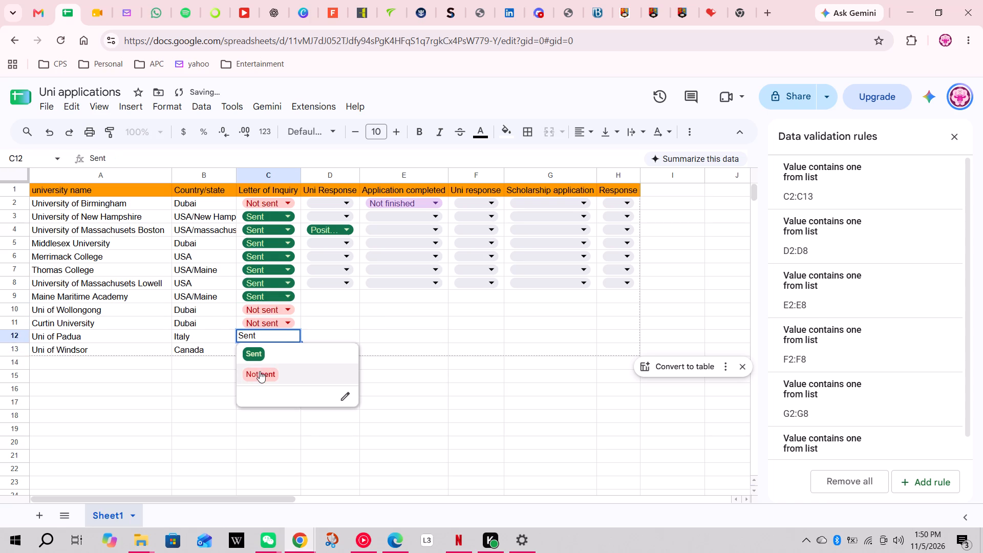
left_click(284, 348)
left_click(262, 384)
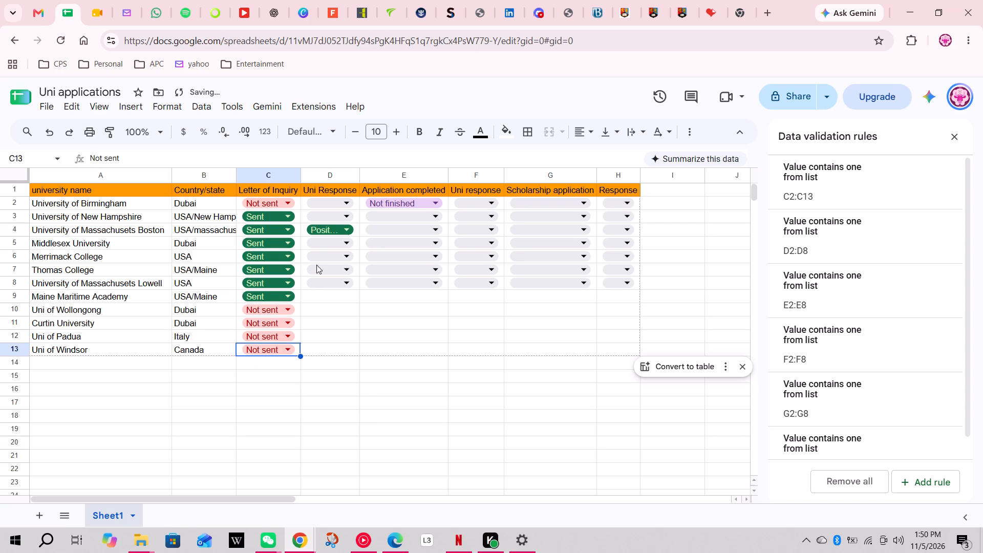
Extend the blank Uni Response and Application completed dropdowns from row 8 down to row 13.
left_click(355, 286)
left_click_drag(358, 288, 354, 352)
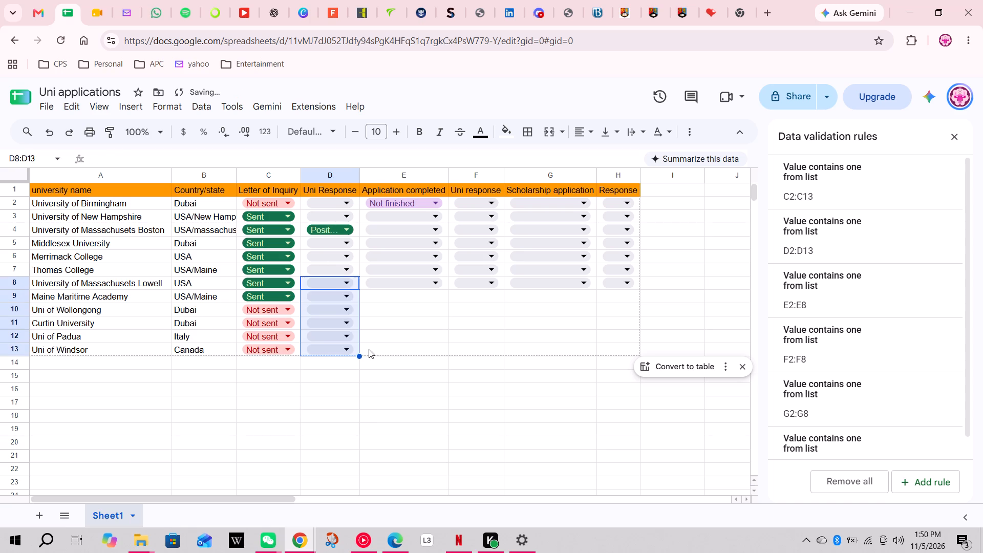
left_click(442, 286)
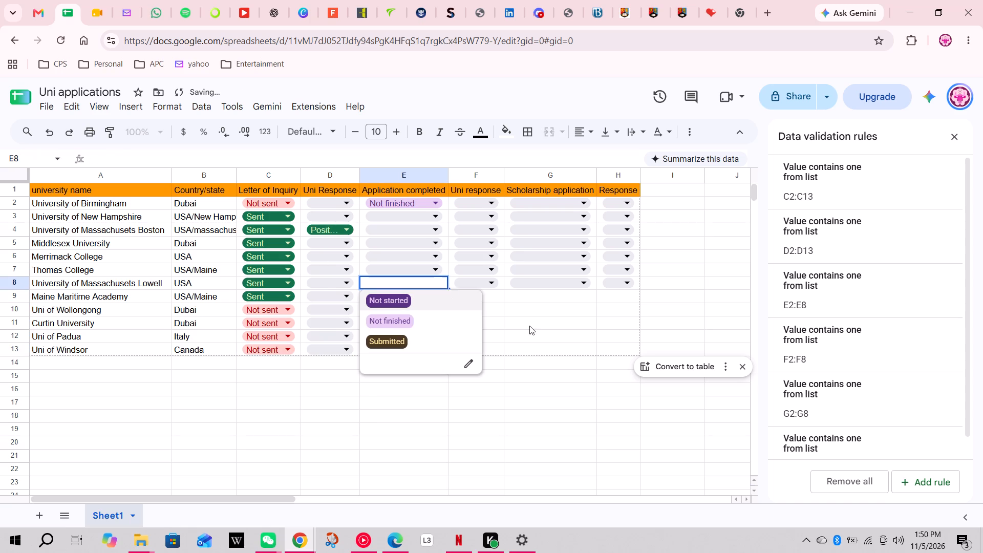
left_click(529, 326)
left_click(443, 288)
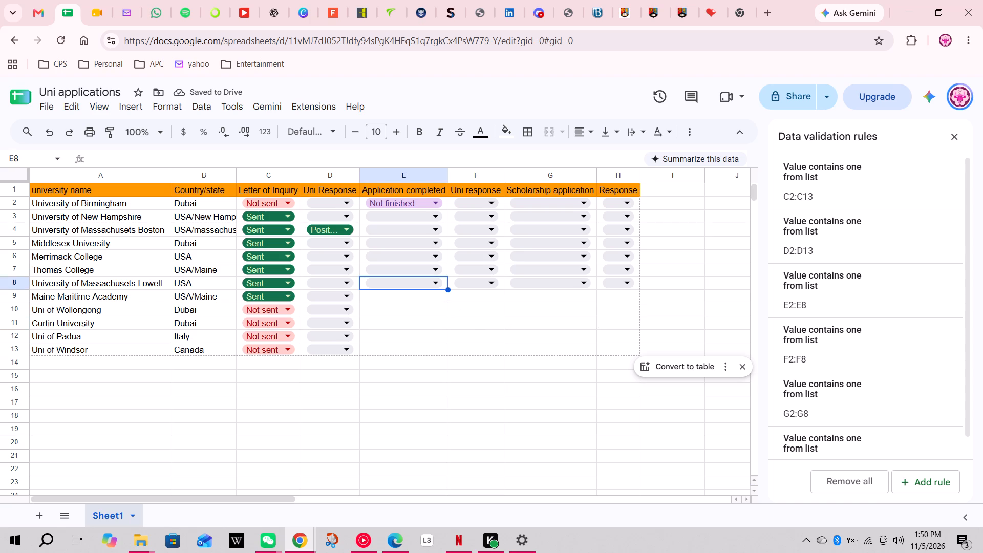
left_click_drag(446, 288, 444, 349)
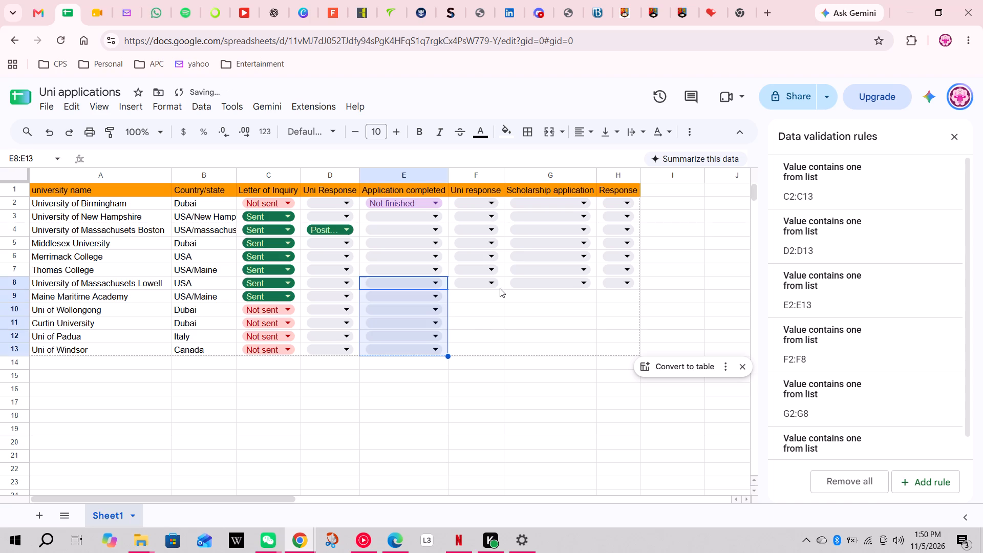
Extend the blank dropdowns in columns F to H (Uni response, Scholarship application, Response) from row 8 down to row 13.
left_click(500, 288)
left_click_drag(501, 287, 505, 338)
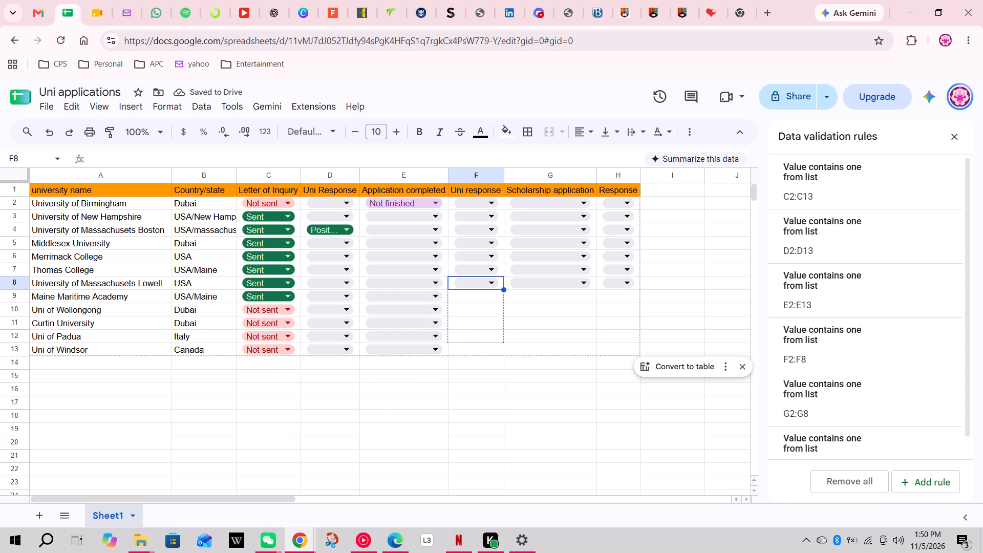
left_click_drag(505, 338, 505, 345)
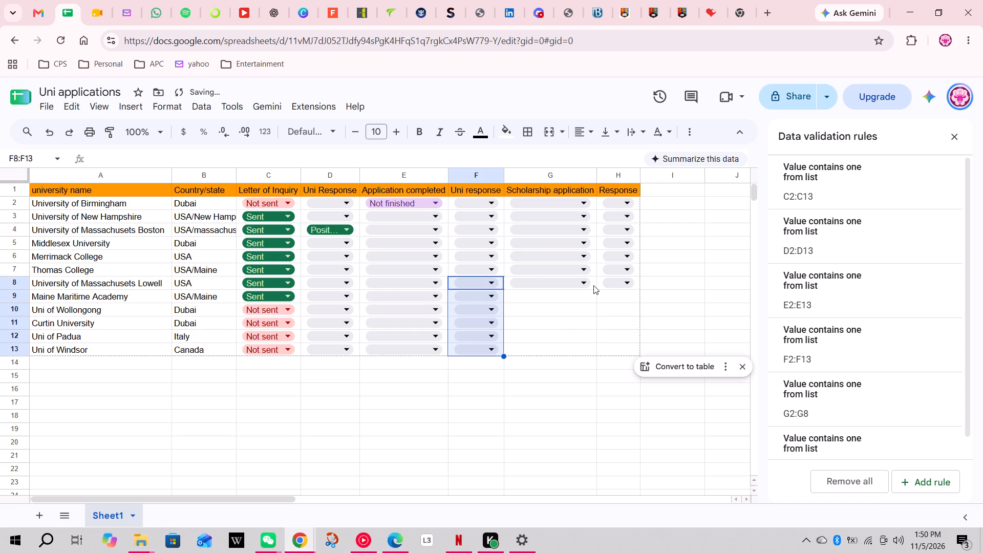
left_click(593, 285)
left_click_drag(596, 289, 592, 354)
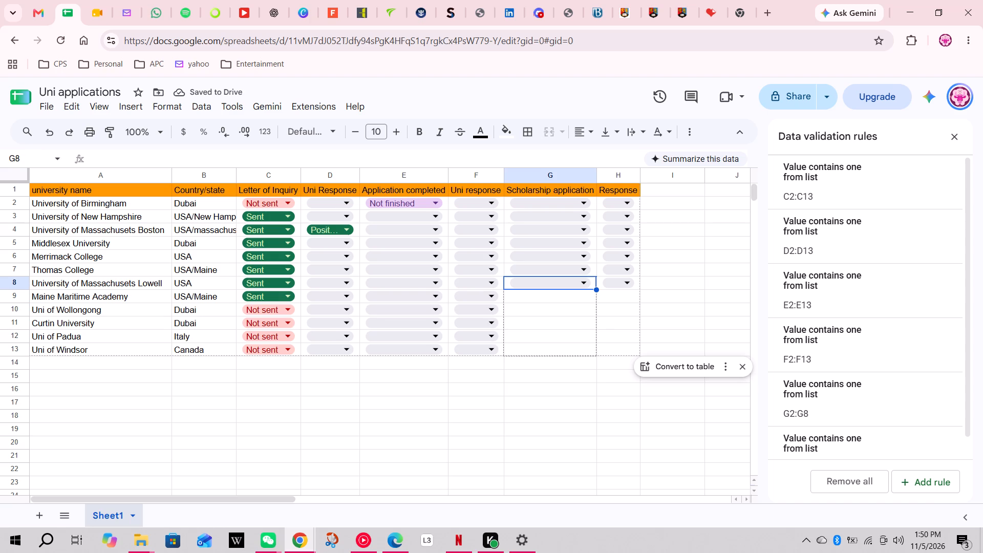
left_click_drag(592, 354, 592, 355)
left_click(636, 287)
left_click_drag(637, 288, 642, 348)
left_click(704, 325)
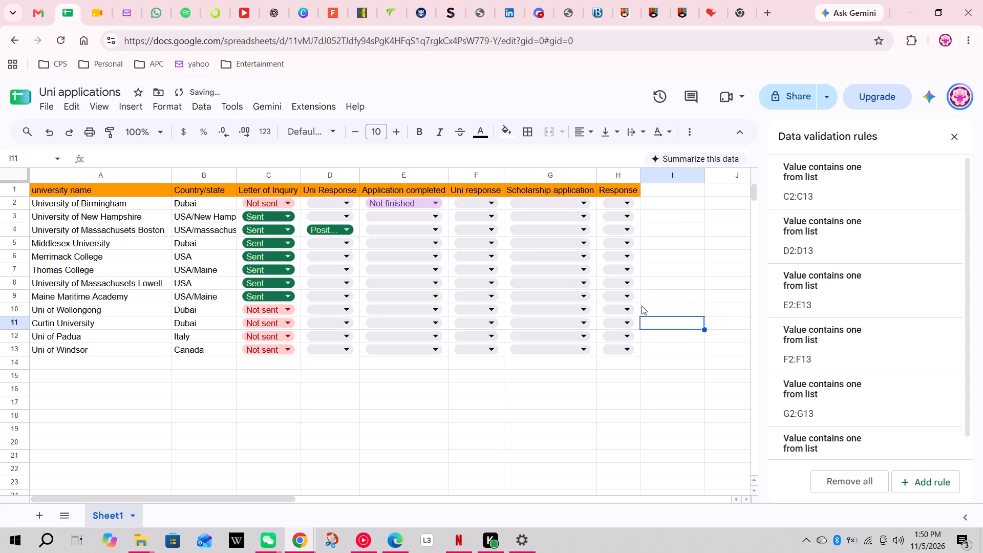
Convert the whole university list, from the headers to the Uni of Windsor row, to a table.
left_click(636, 353)
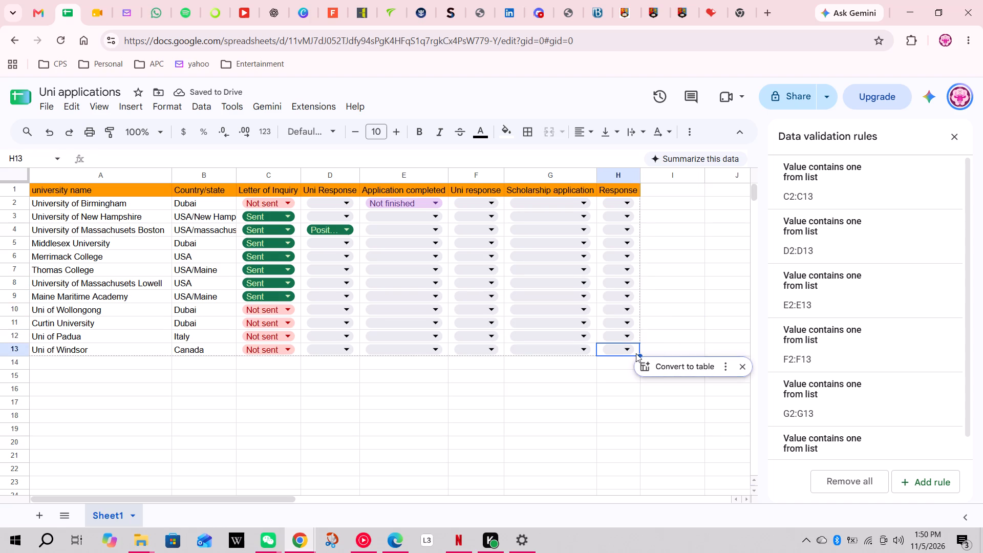
left_click(664, 371)
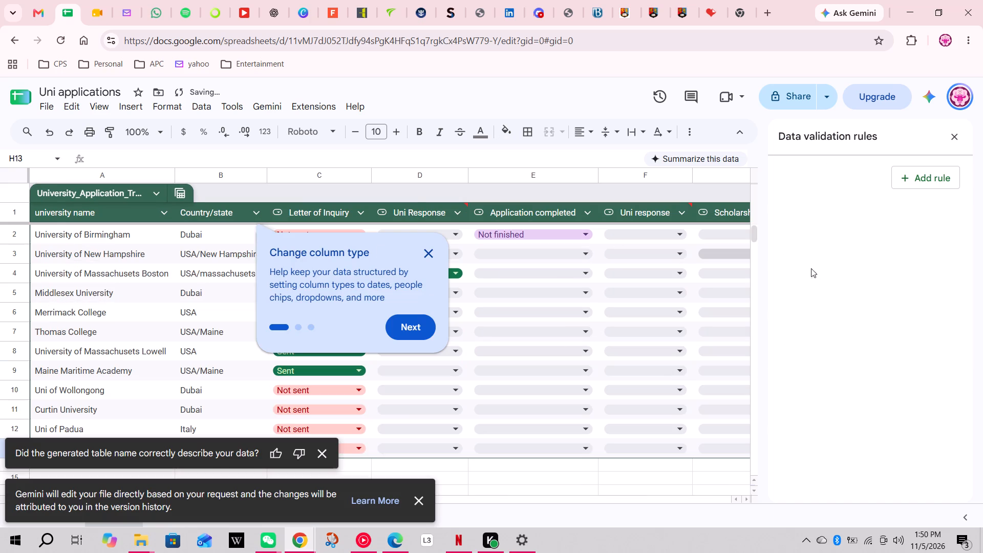
Close the data validation rules to free up space for the table.
left_click(818, 247)
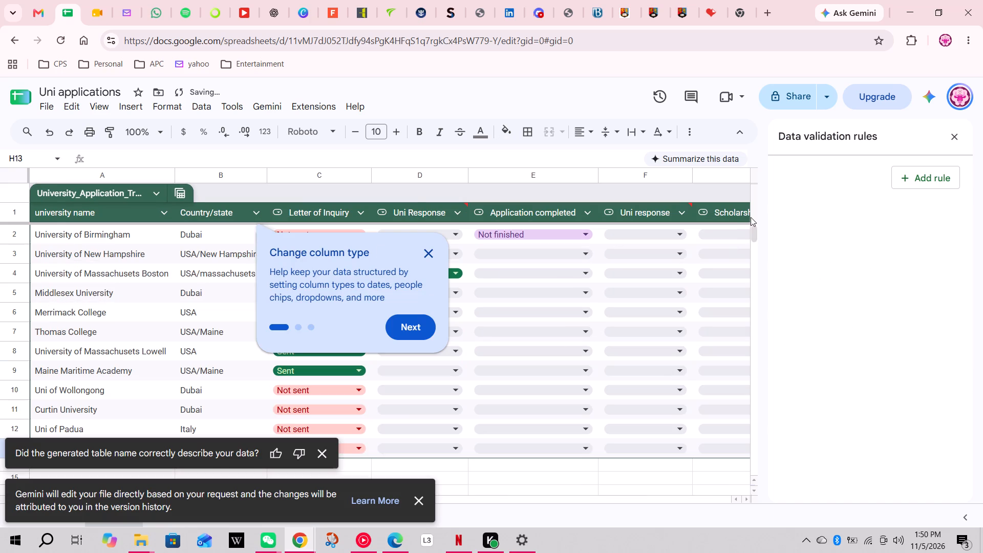
left_click(955, 139)
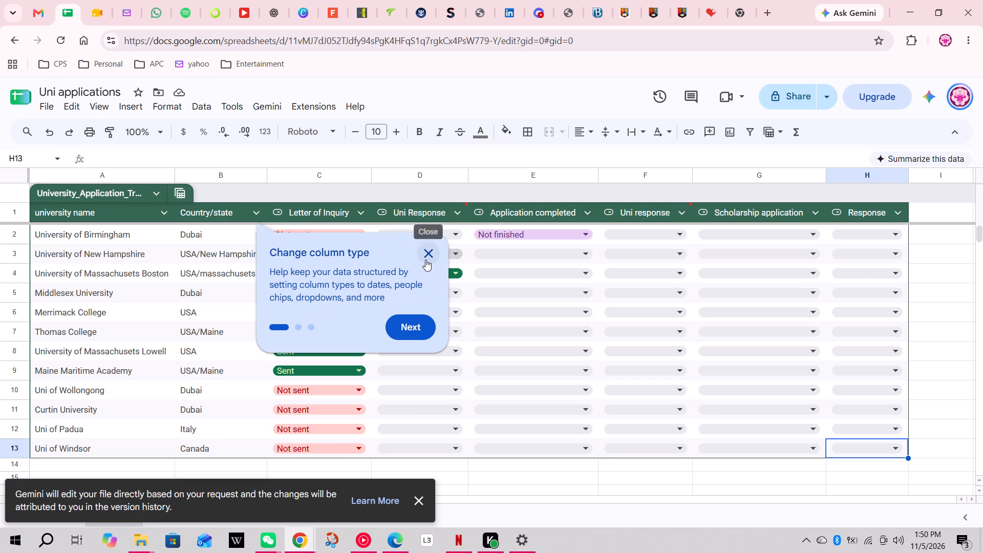
Go through the introductory tips for the new table until they are dismissed.
left_click(416, 324)
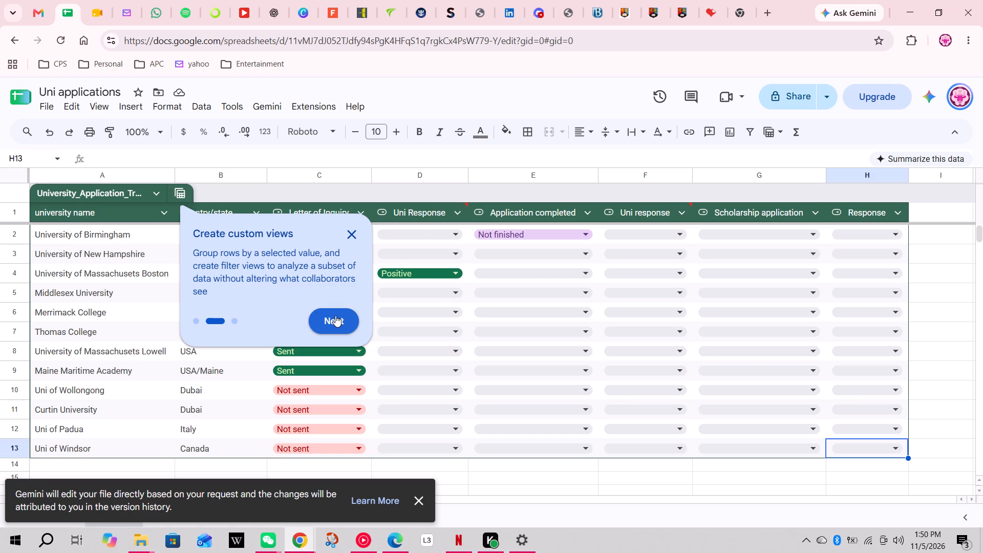
left_click(335, 315)
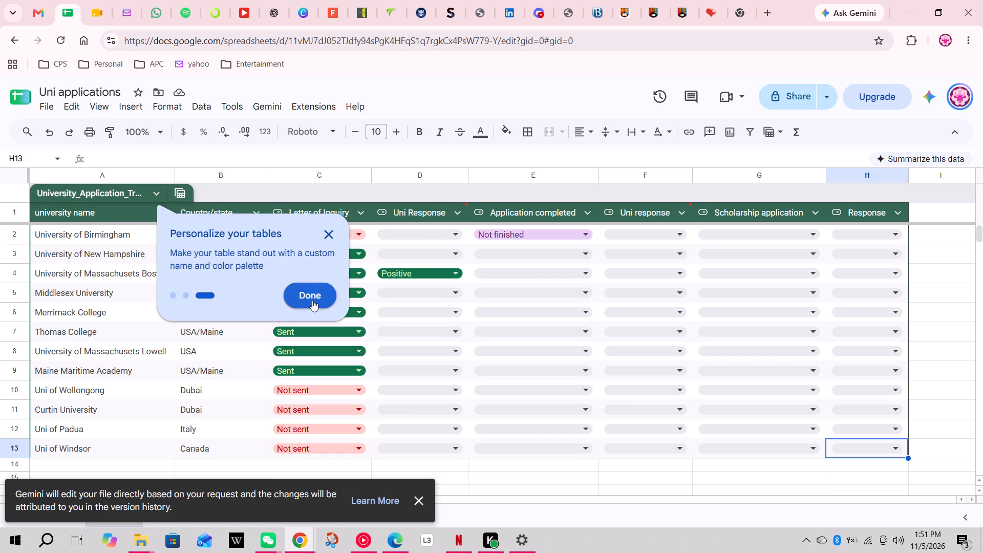
left_click(312, 300)
scroll(387, 313, "down", 3)
scroll(387, 313, "up", 4)
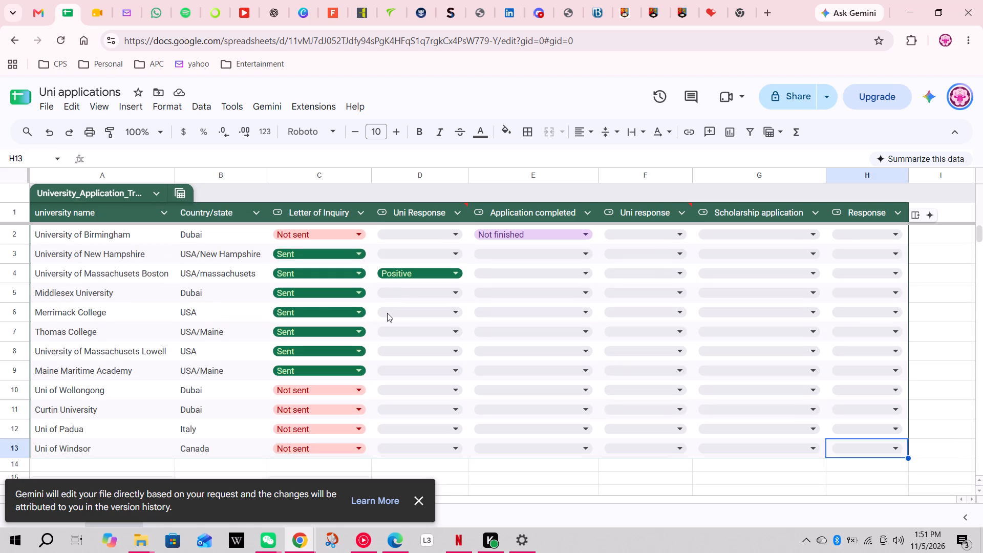
Apply borders around all cells of the university rows, from University of Birmingham to Uni of Windsor across columns A to H.
left_click_drag(66, 229, 123, 241)
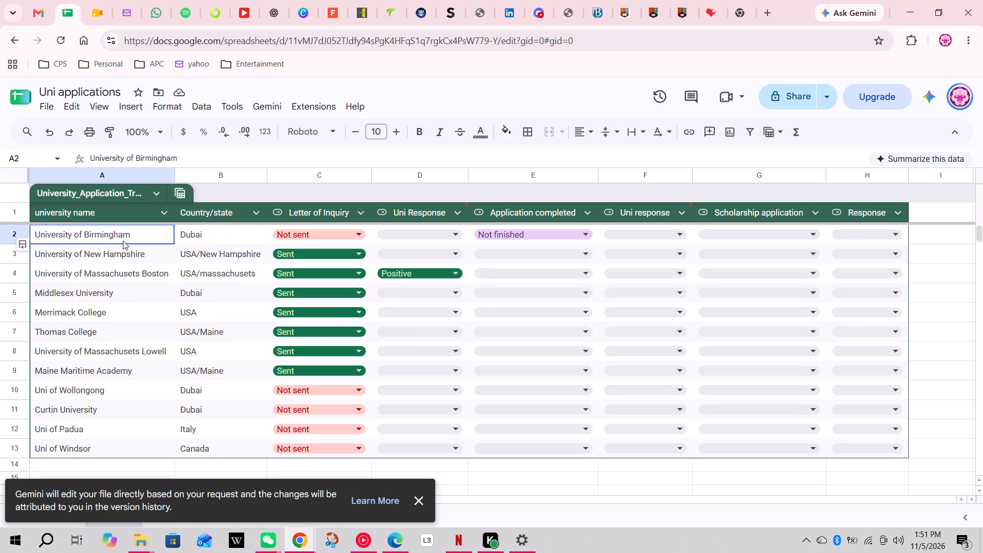
left_click_drag(123, 241, 830, 423)
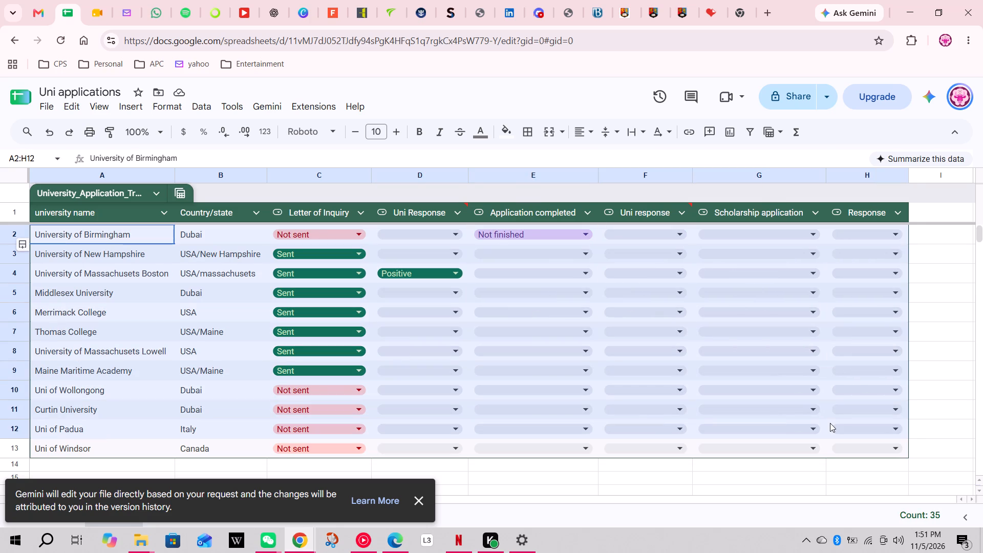
left_click_drag(830, 423, 831, 444)
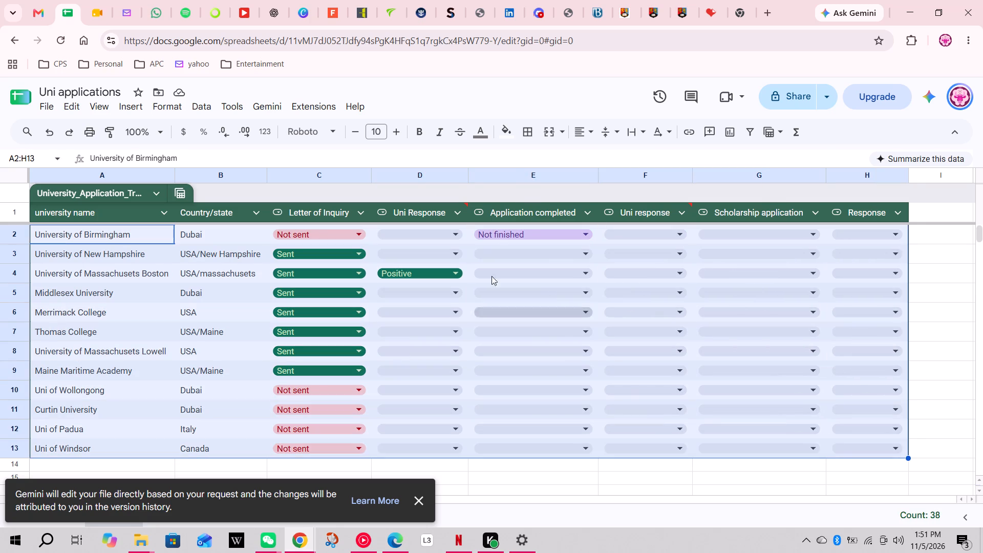
left_click(525, 134)
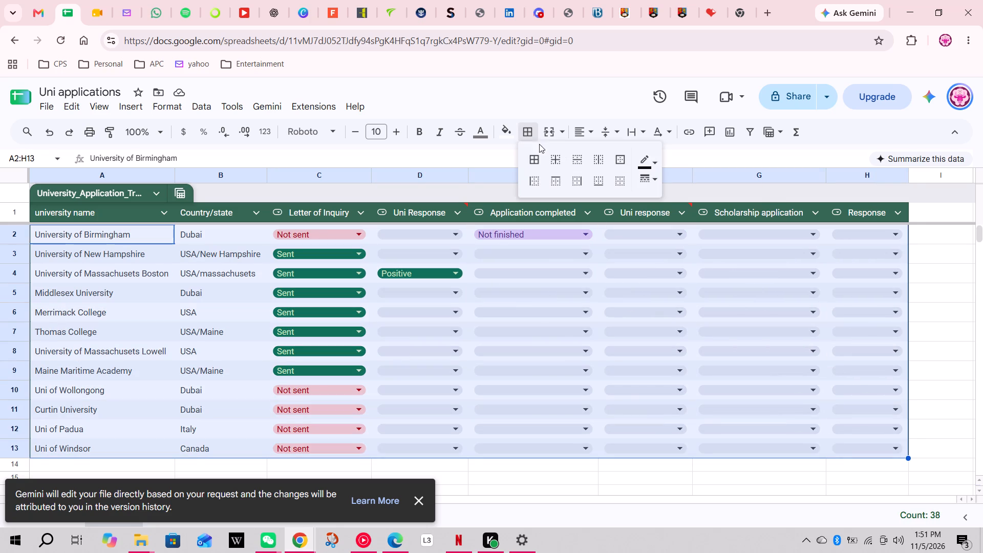
left_click(536, 161)
left_click(952, 269)
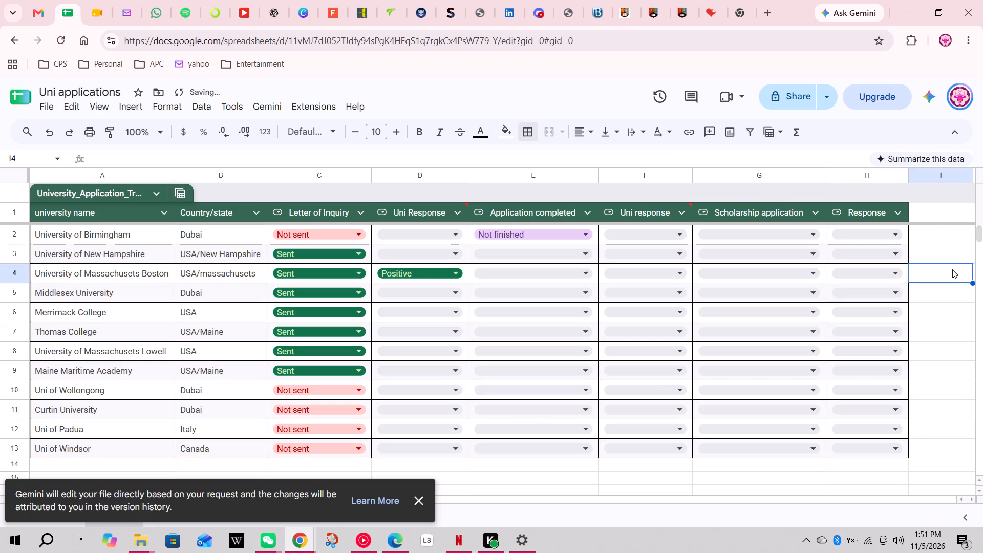
scroll(399, 328, "up", 2)
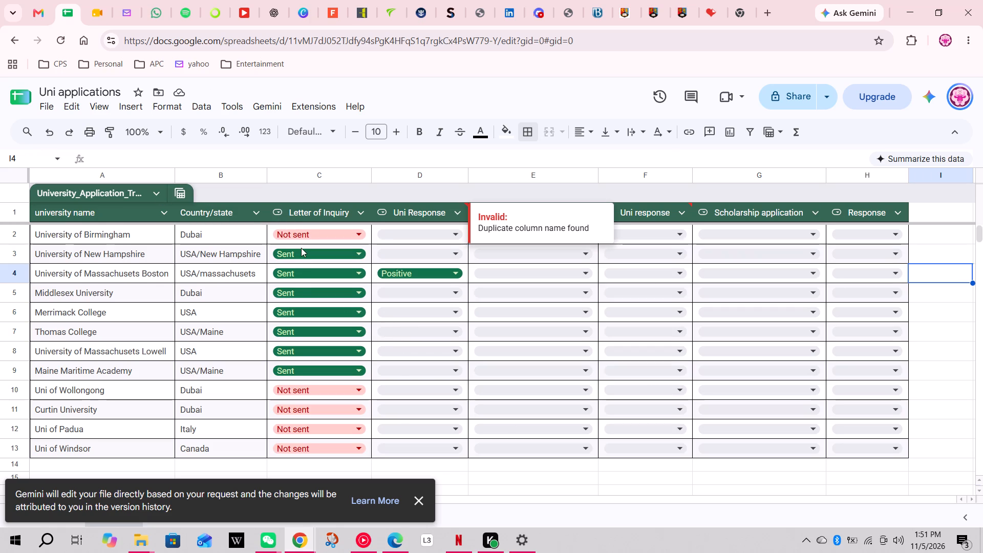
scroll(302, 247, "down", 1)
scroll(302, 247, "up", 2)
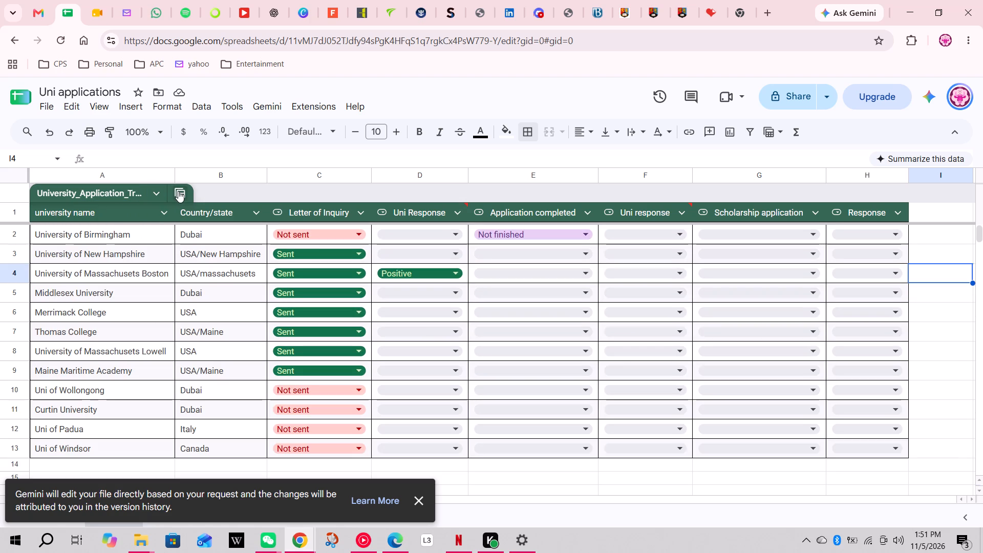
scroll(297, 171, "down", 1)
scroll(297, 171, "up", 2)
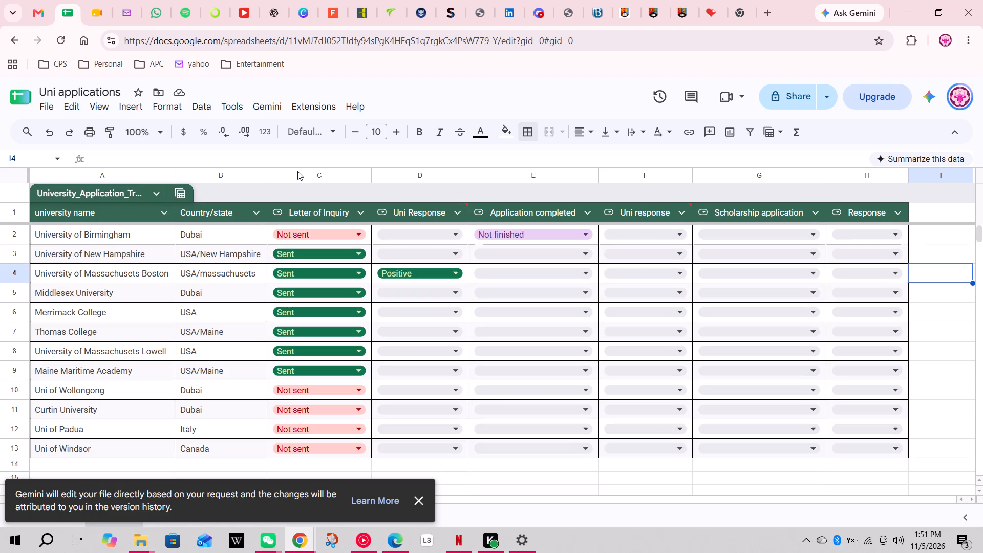
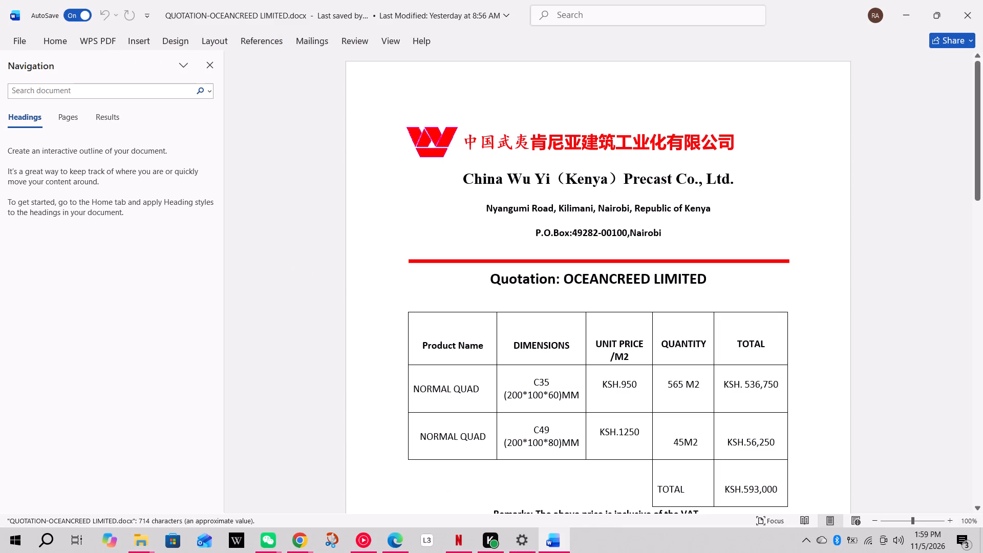
left_click(19, 42)
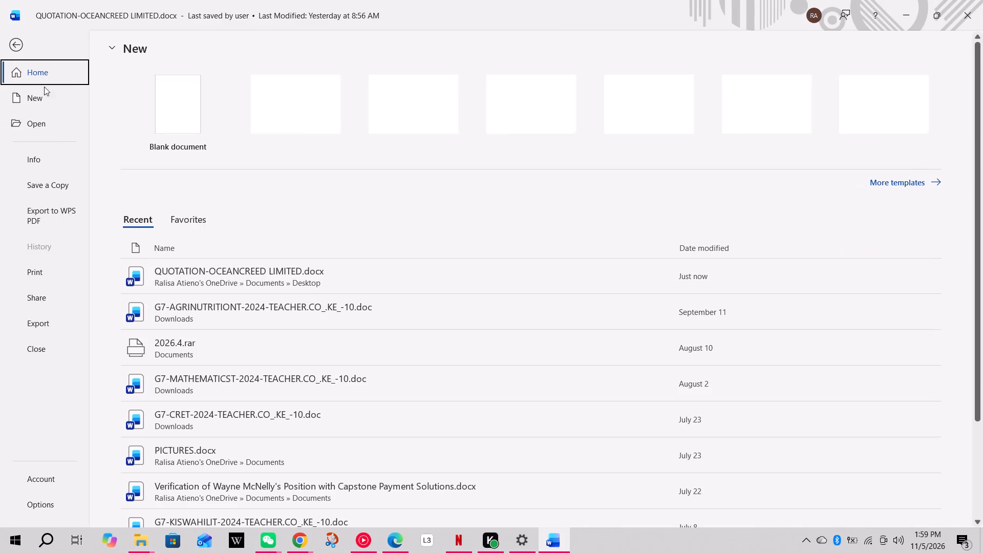
left_click(37, 93)
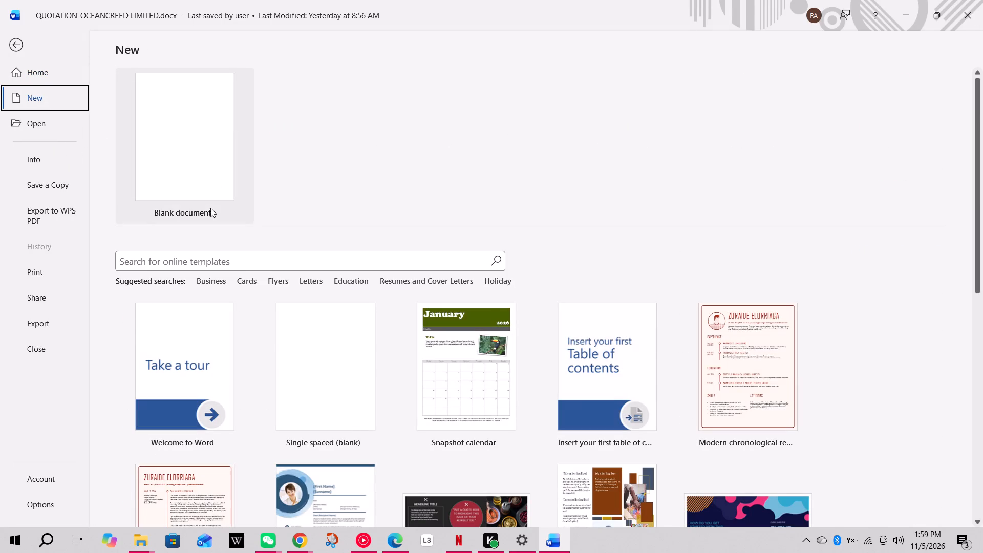
left_click(182, 150)
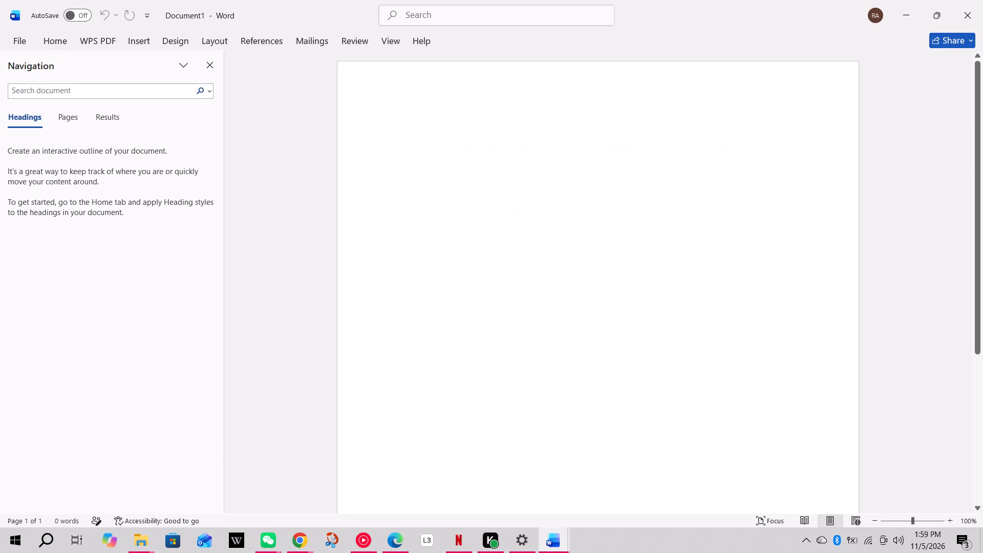
key("ctrl+v")
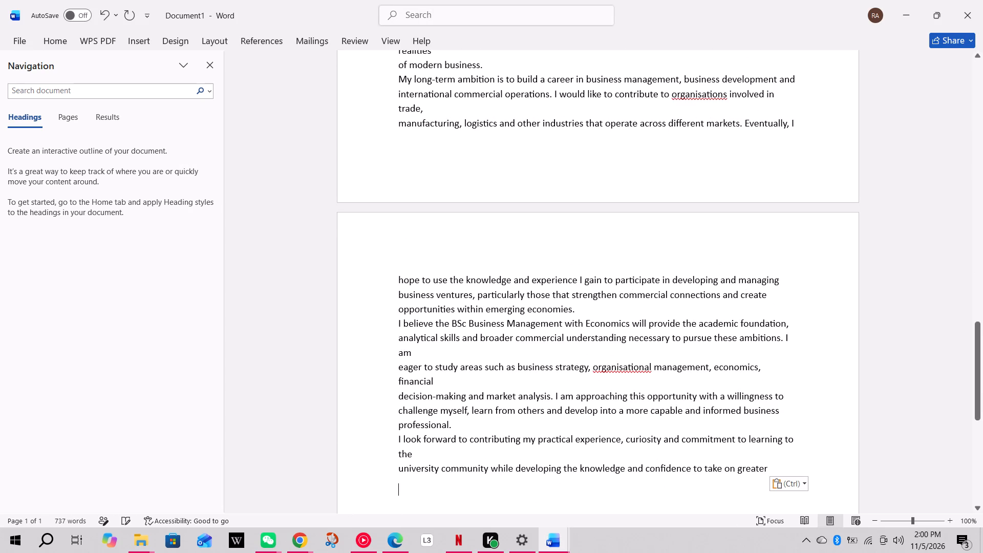
Make the three heading lines bold: "Personal Statement", "BSc Business Management with Economics" and "Full-time | Dubai | September 2027".
scroll(627, 192, "up", 6)
scroll(627, 192, "up", 15)
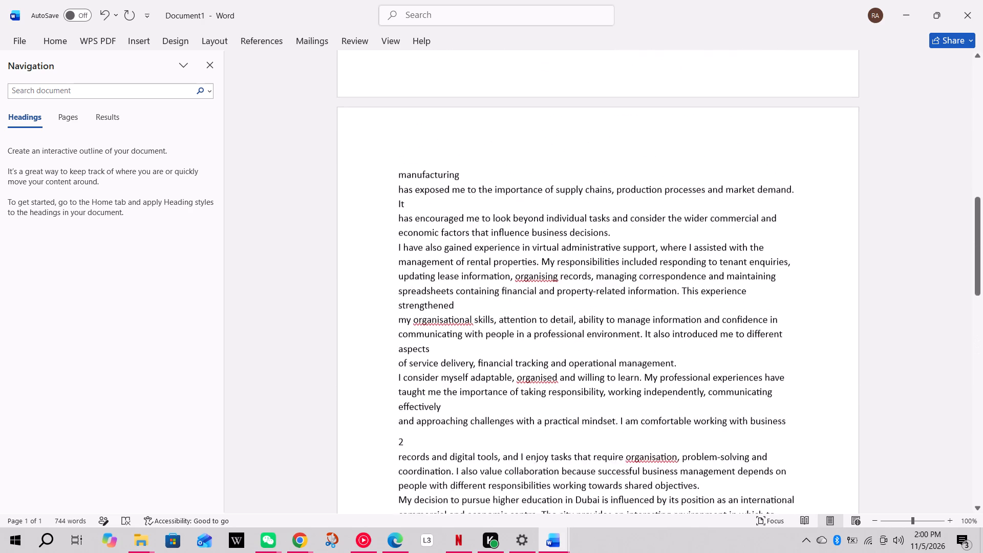
scroll(627, 192, "up", 4)
scroll(627, 192, "up", 20)
scroll(627, 192, "up", 7)
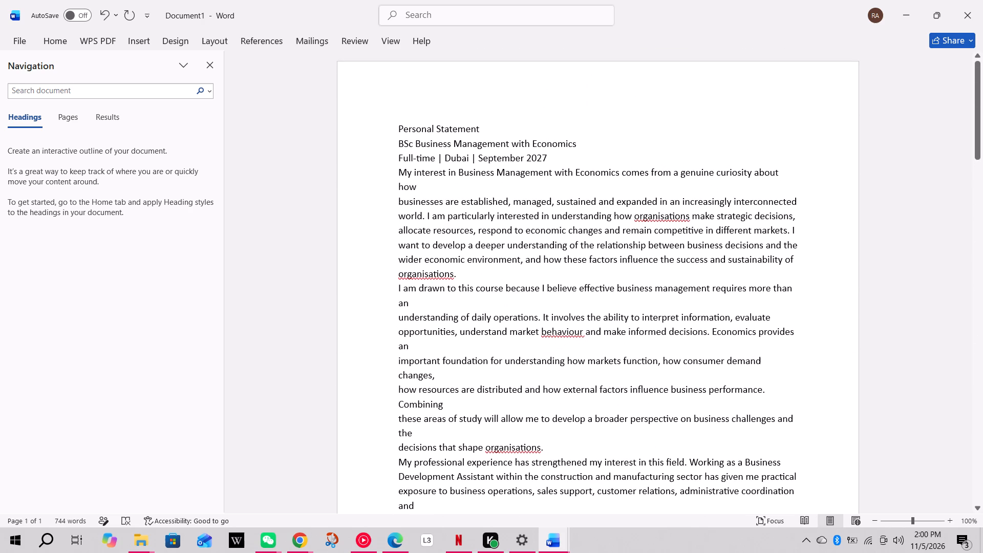
left_click_drag(398, 129, 474, 131)
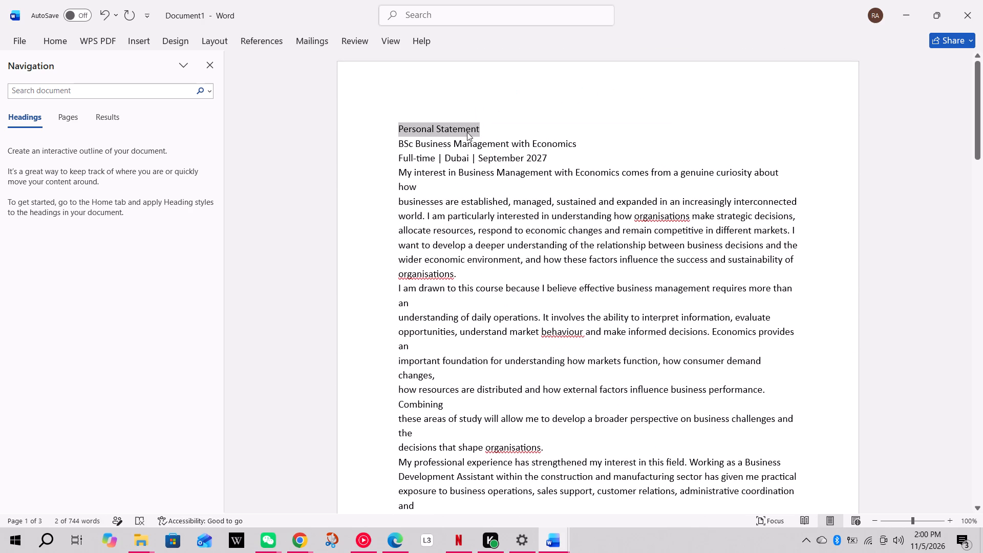
key("ctrl+b")
left_click_drag(396, 145, 508, 148)
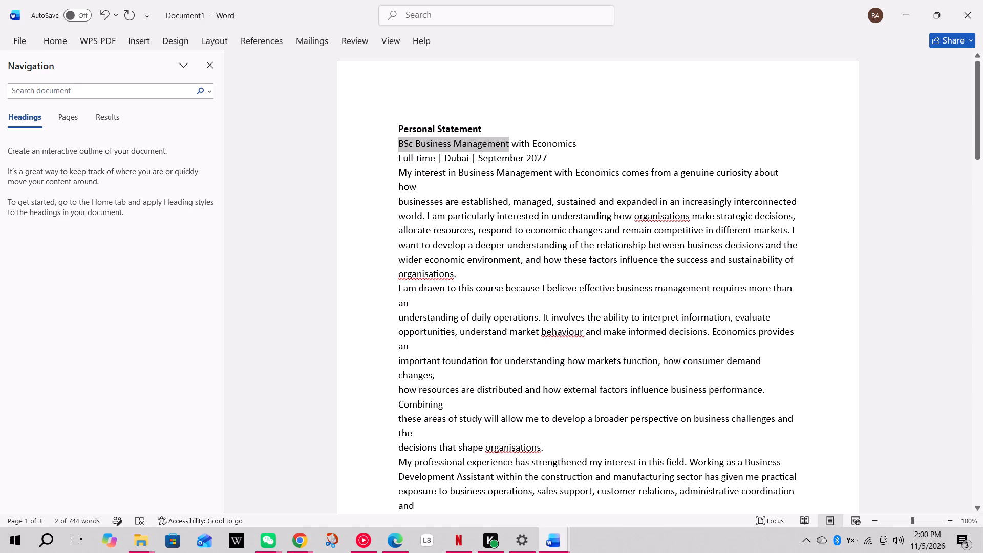
left_click_drag(508, 148, 565, 148)
key("ctrl+b")
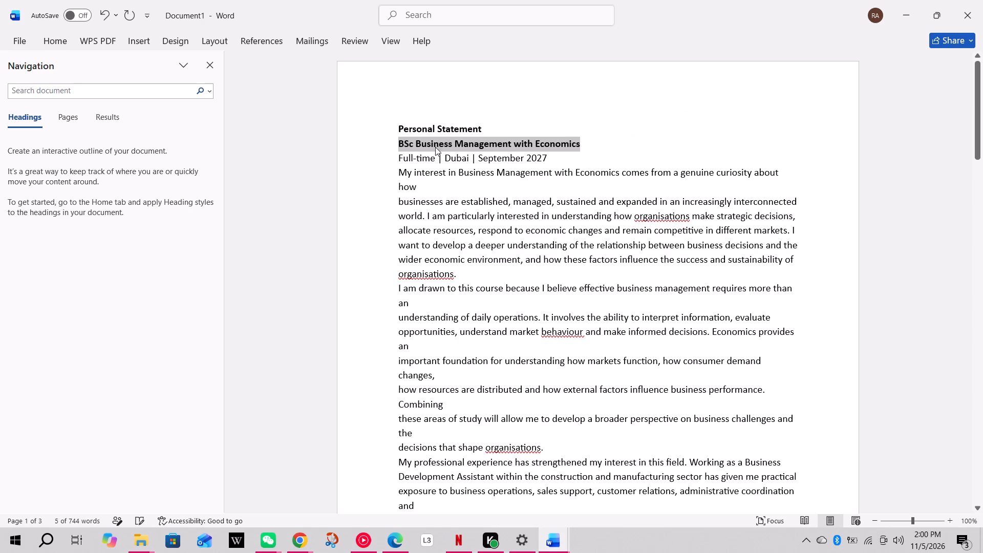
left_click_drag(397, 158, 548, 157)
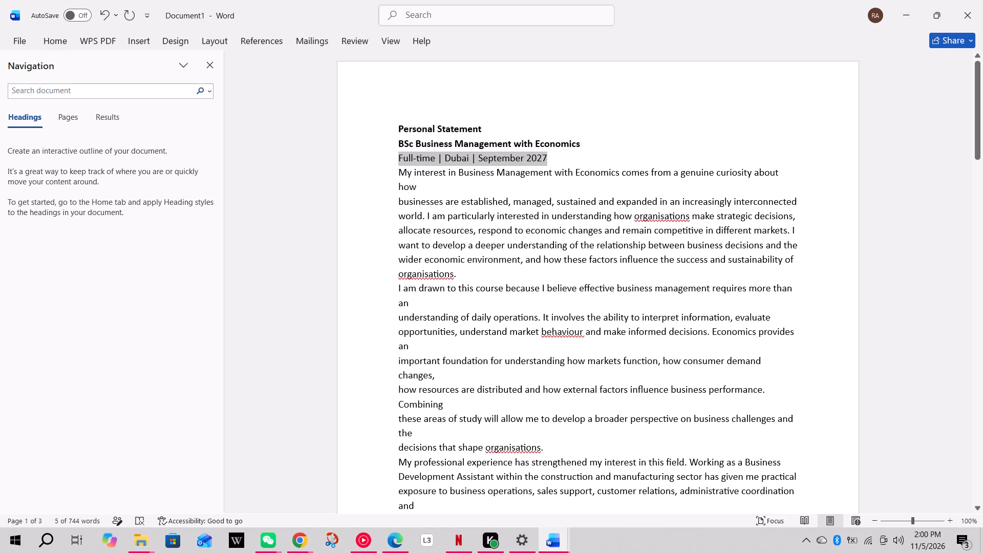
key("ctrl+b")
Insert a blank line between the "Full-time | Dubai | September 2027" line and the first paragraph.
left_click(554, 158)
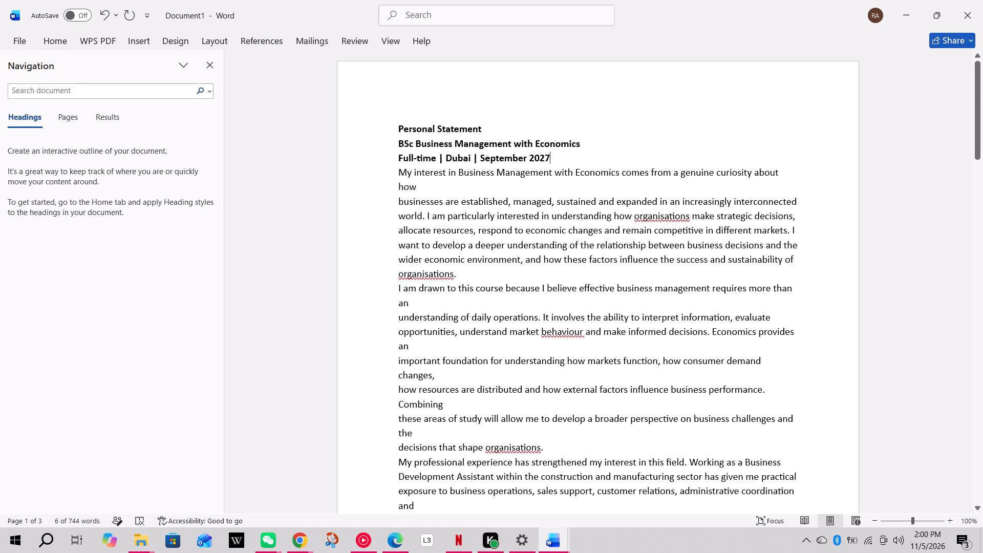
key("Return")
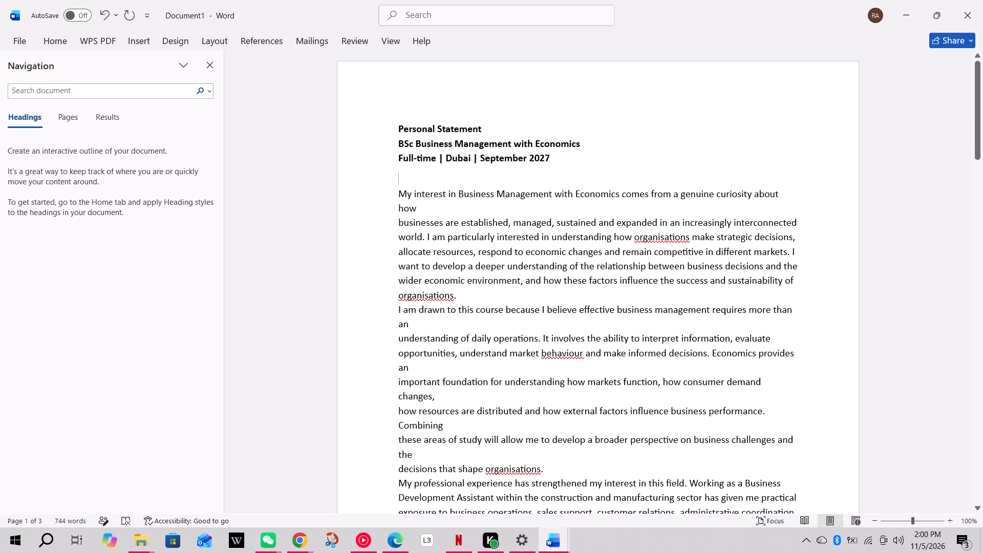
Append a dash and the applicant's name to the "Personal Statement" title line.
left_click(483, 130)
key("space")
type("-")
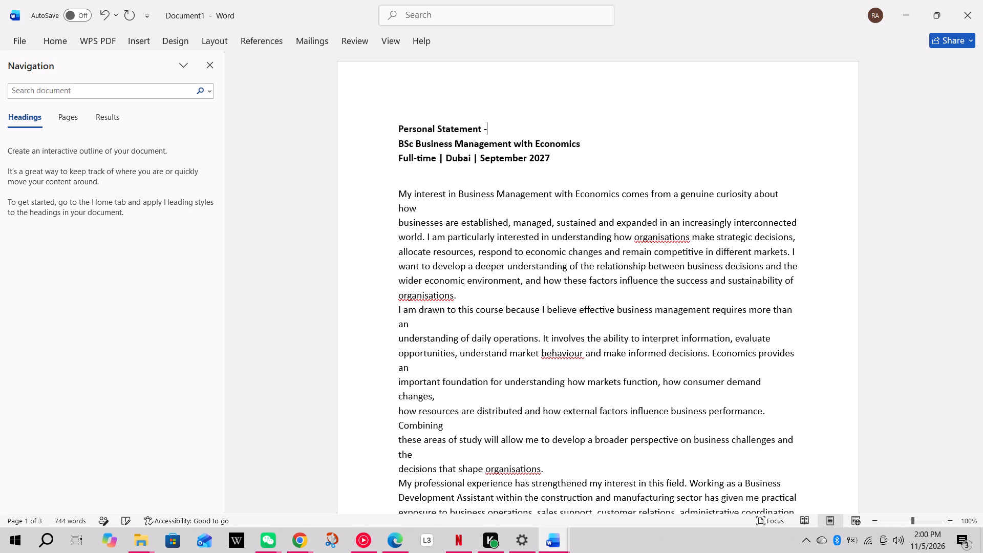
key("space")
Add a full stop at the end of each of the three bold heading lines.
key("period")
left_click(581, 146)
key("period")
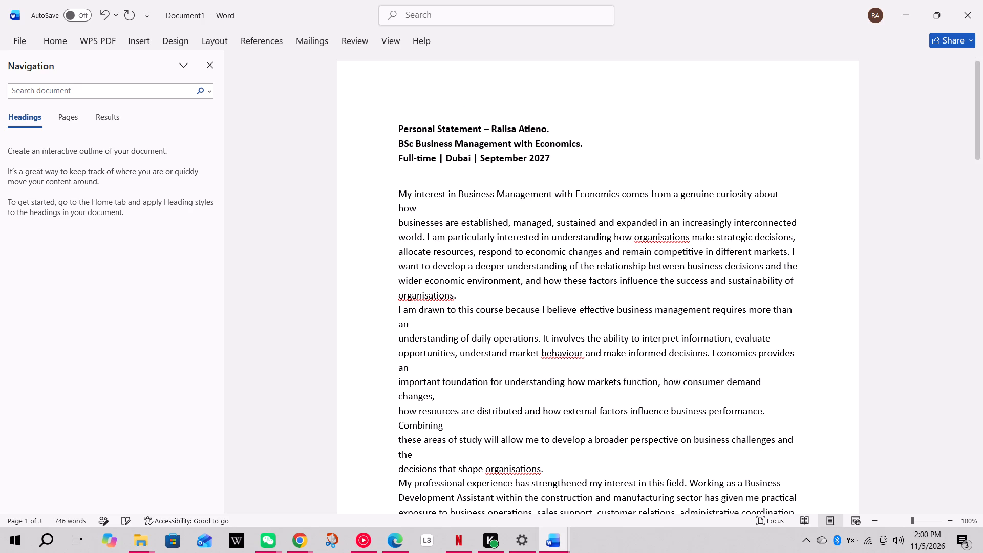
left_click(549, 157)
key("period")
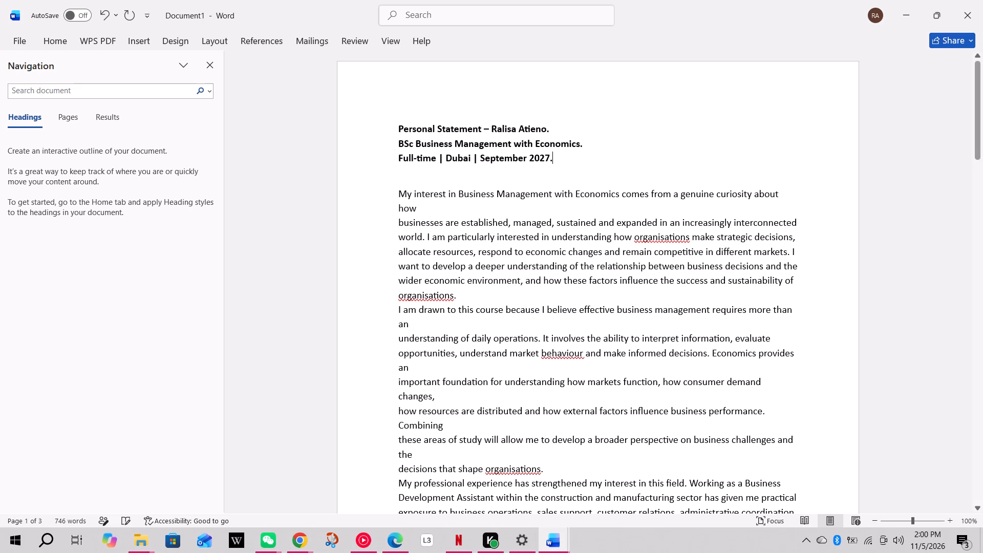
Look through the pasted personal statement down to its last paragraph, checking the line breaks and the ending.
scroll(645, 143, "down", 2)
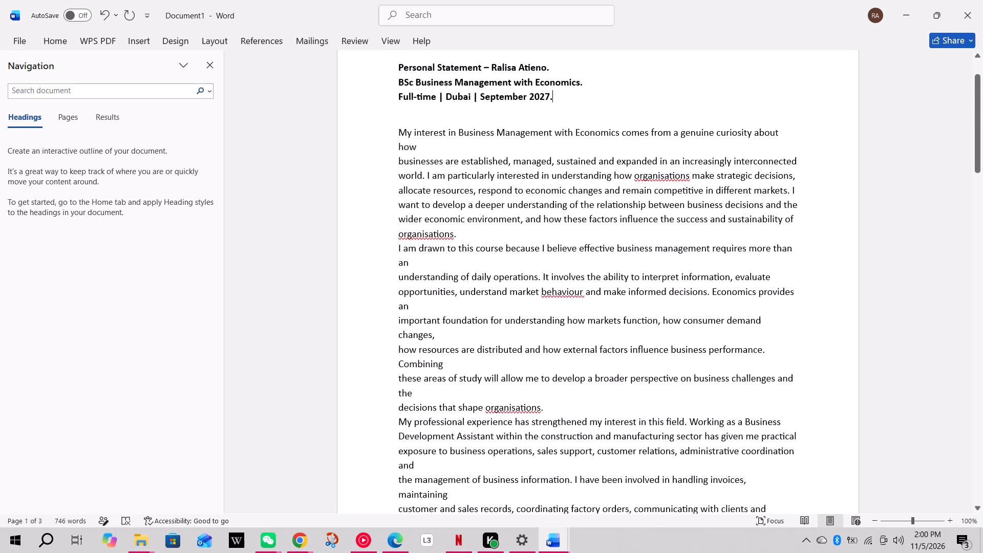
scroll(645, 142, "down", 2)
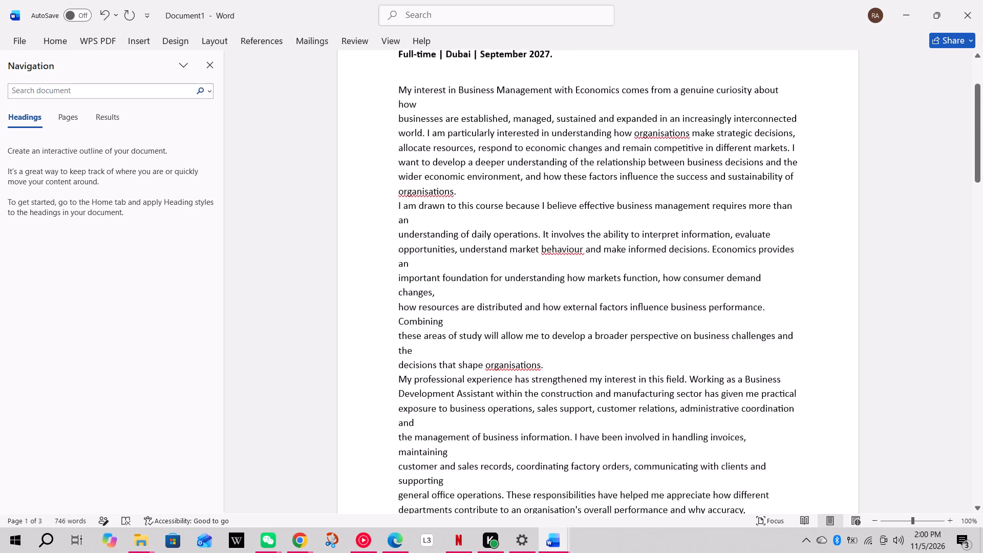
scroll(645, 142, "down", 11)
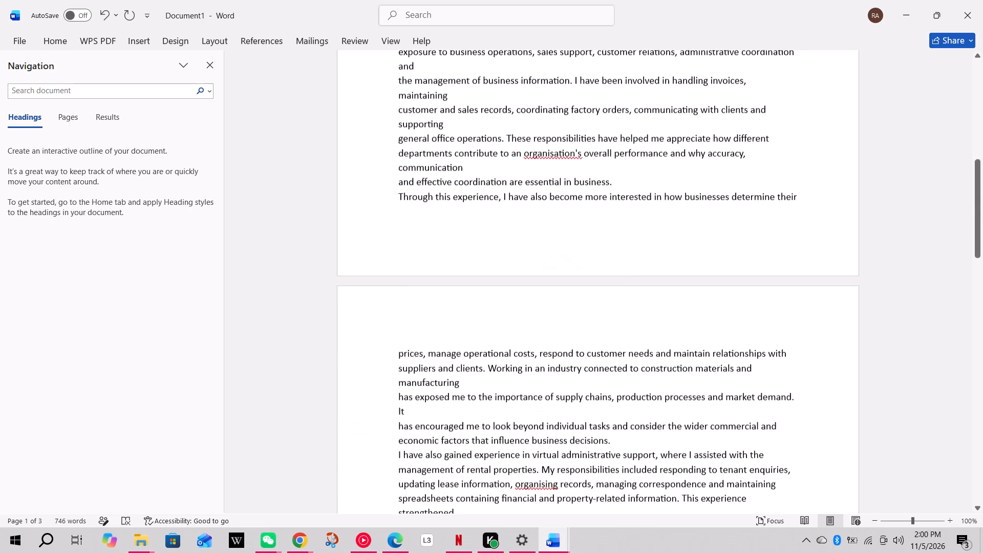
scroll(645, 143, "down", 20)
scroll(647, 144, "down", 7)
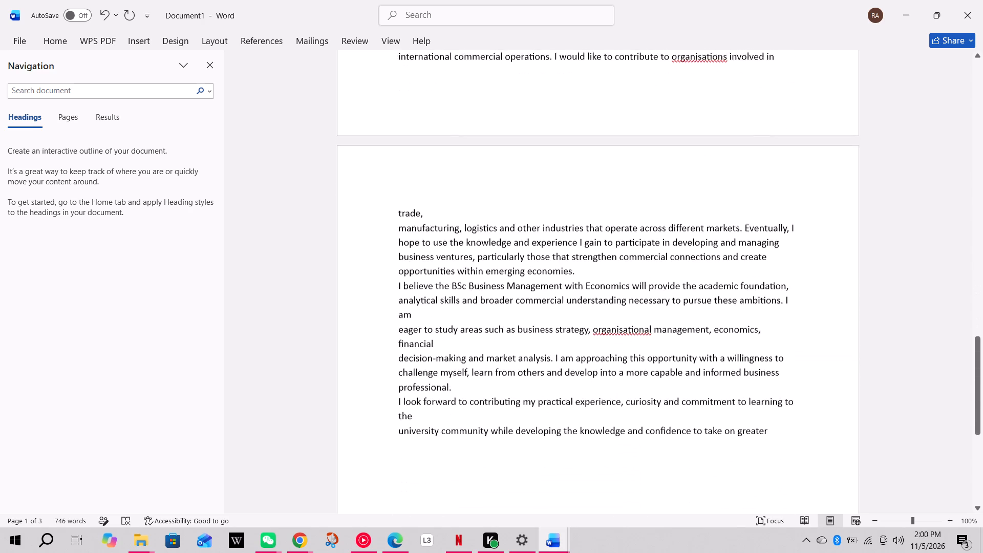
scroll(647, 144, "down", 3)
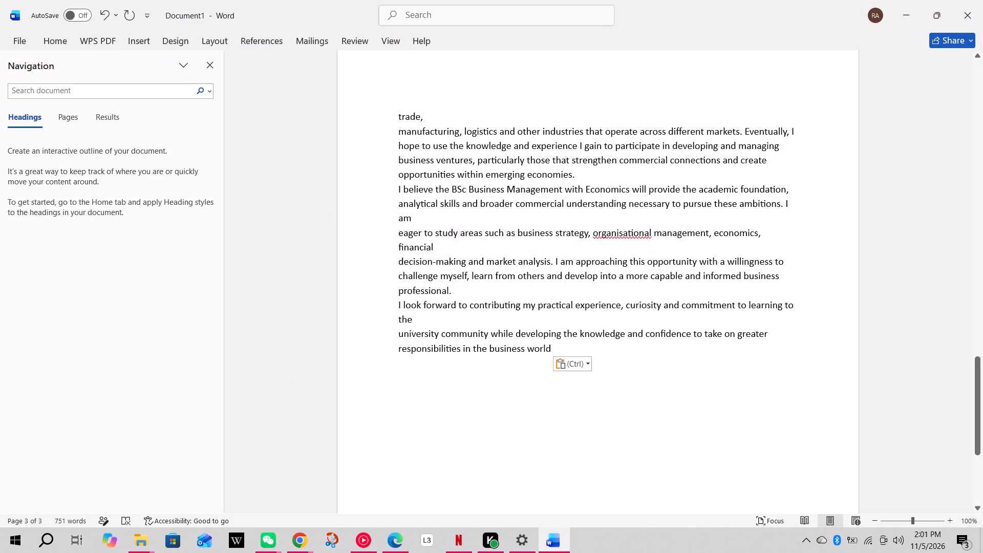
key("period")
Replace the line breaks after "how" and "interconnected" in the first body paragraph with single spaces.
scroll(694, 263, "up", 2)
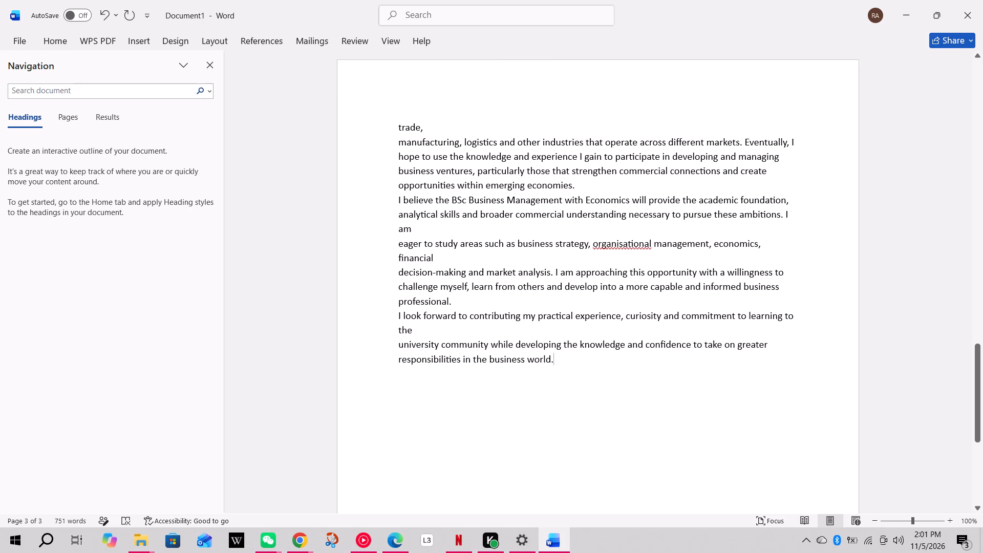
scroll(694, 263, "up", 15)
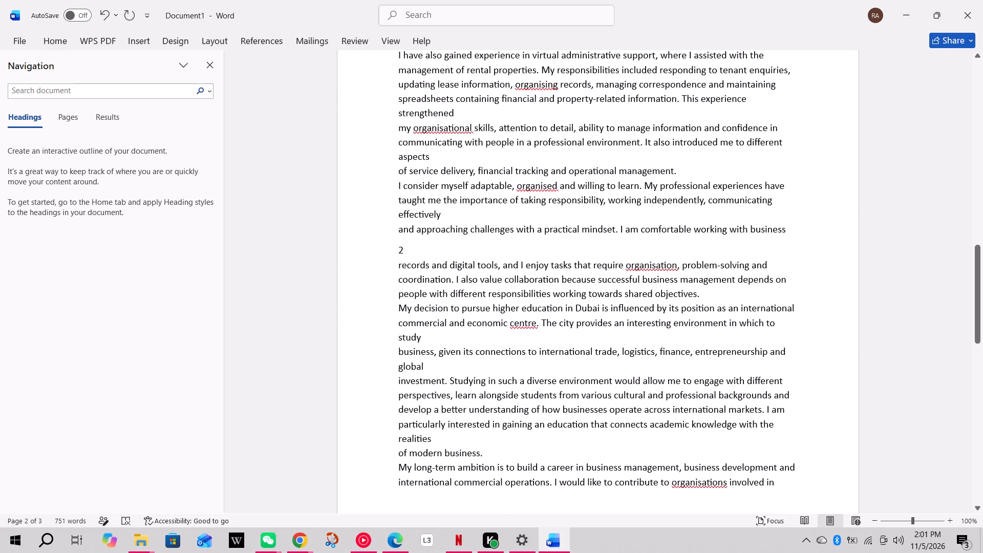
scroll(697, 265, "up", 18)
scroll(697, 265, "up", 12)
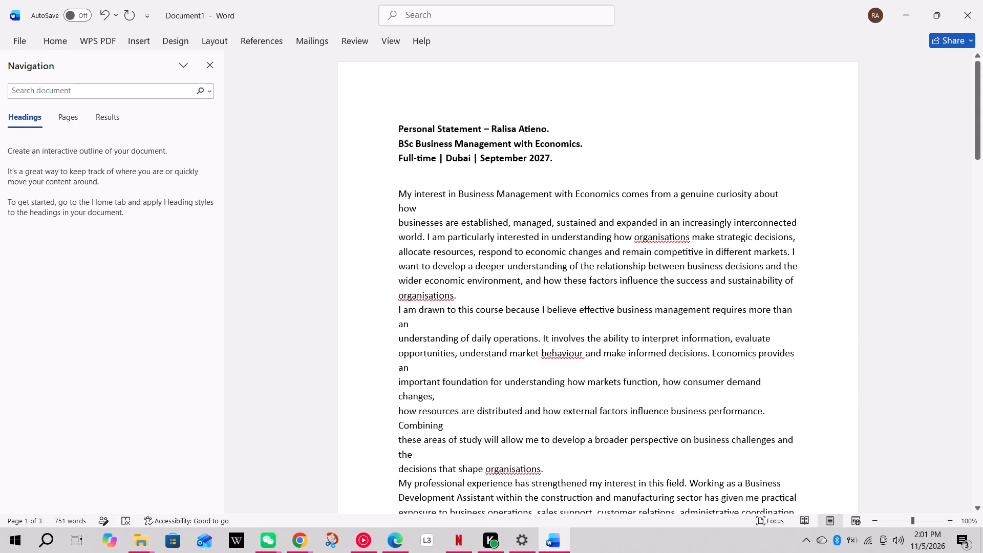
left_click(417, 207)
key("Delete")
key("space")
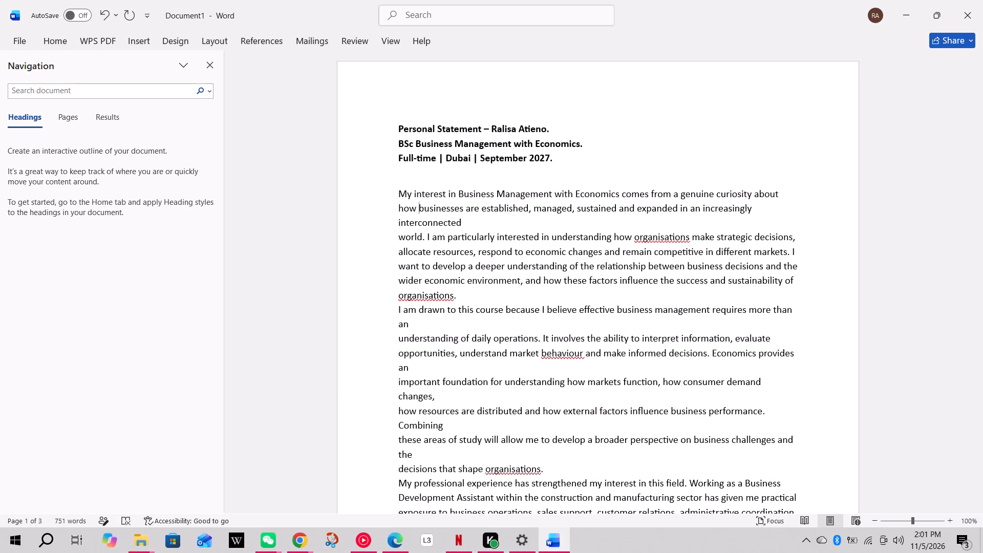
left_click(464, 221)
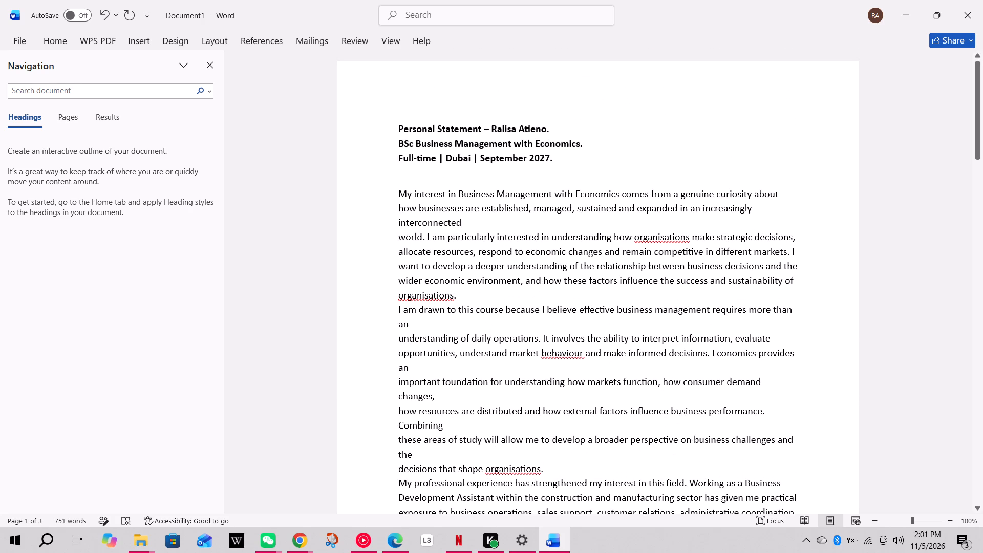
key("Delete")
key("space")
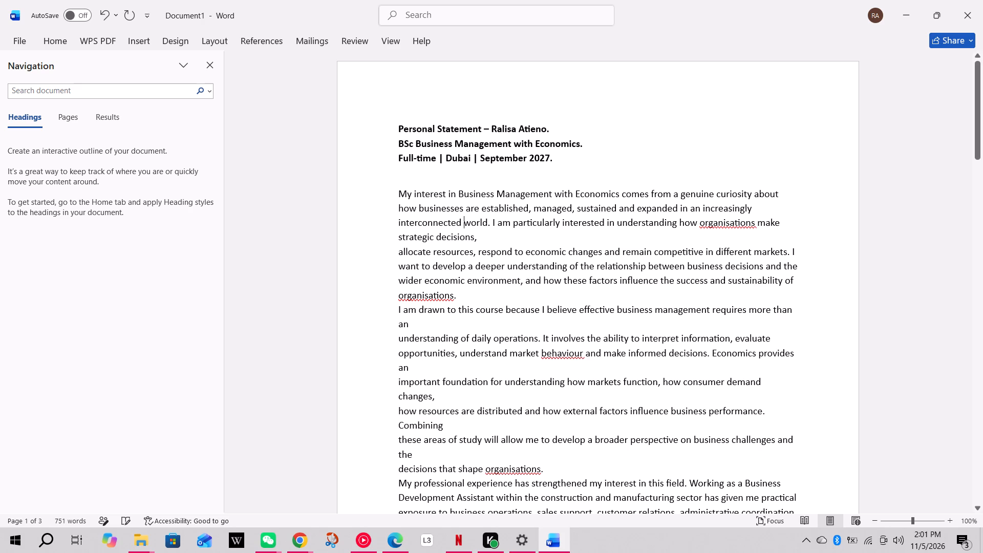
Join the rest of the first paragraph, replacing the breaks after "strategic decisions,", "different markets. I", "business decisions and the" and "sustainability of" with spaces.
left_click(477, 237)
key("Delete")
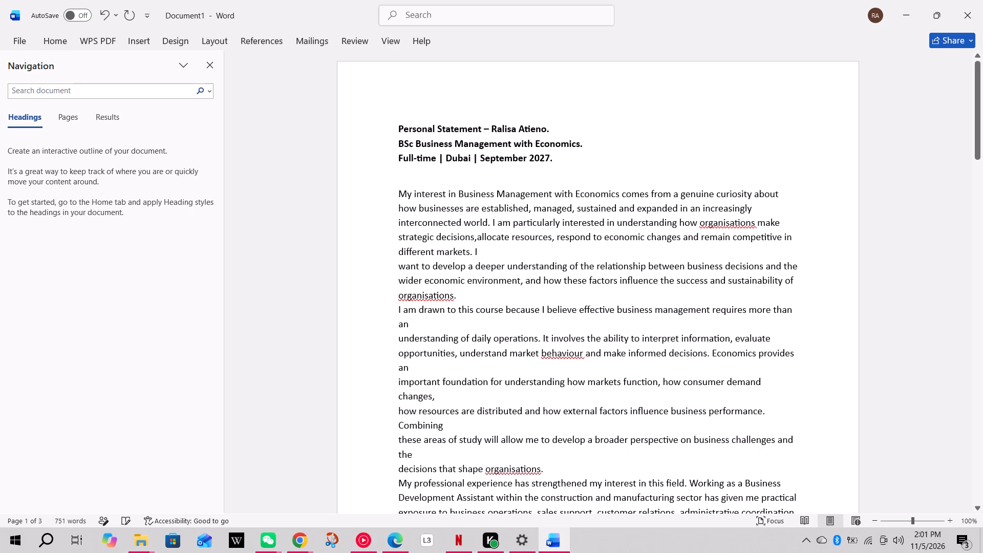
key("space")
left_click(479, 252)
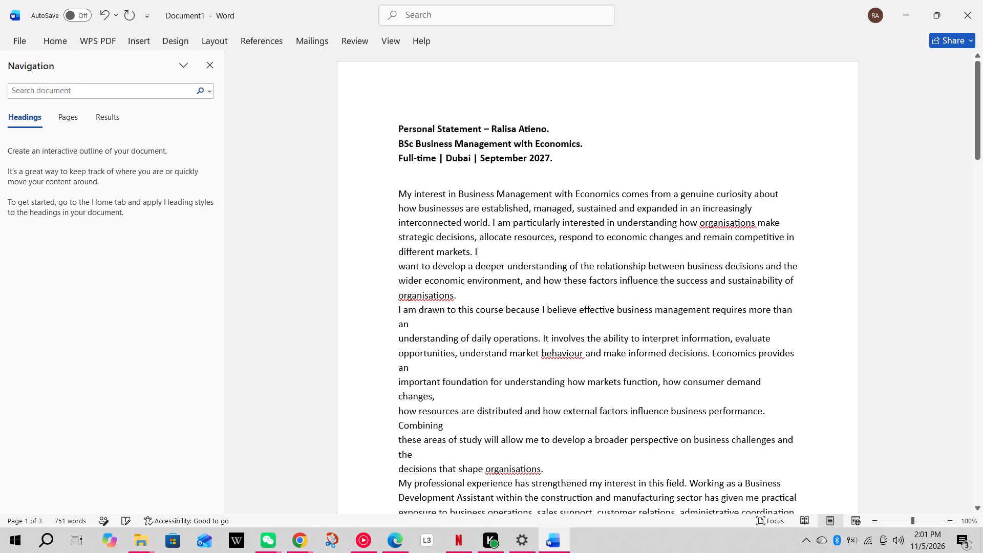
key("Delete")
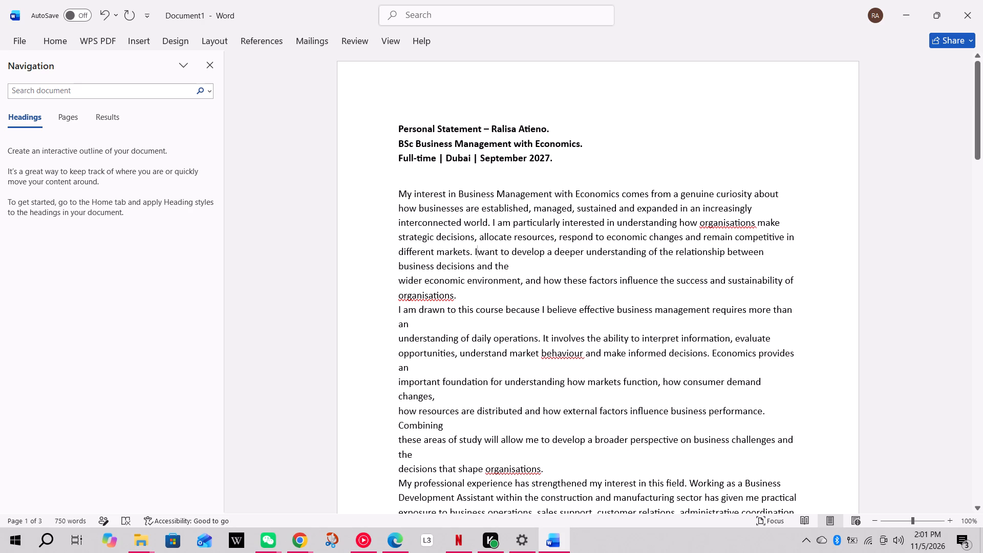
key("space")
left_click(510, 267)
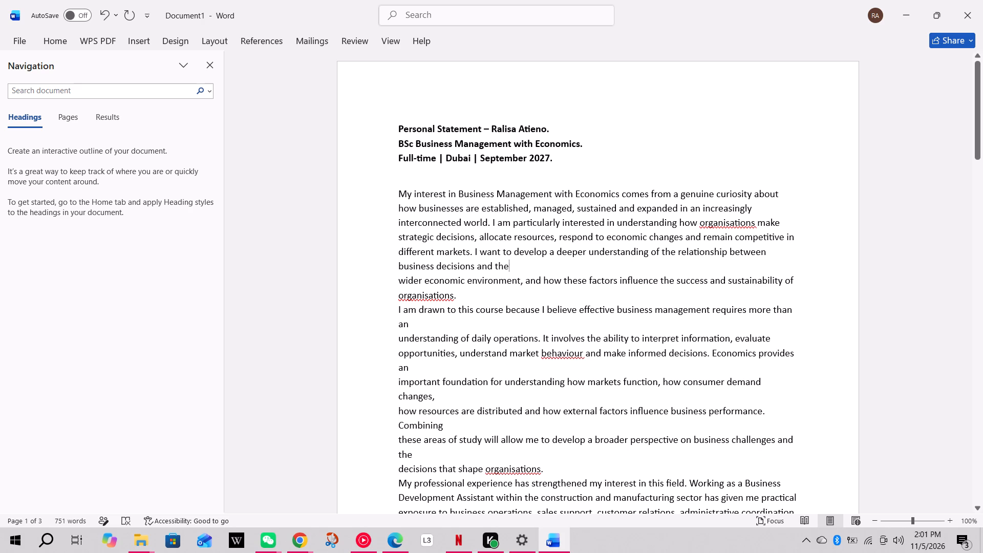
key("Delete")
key("space")
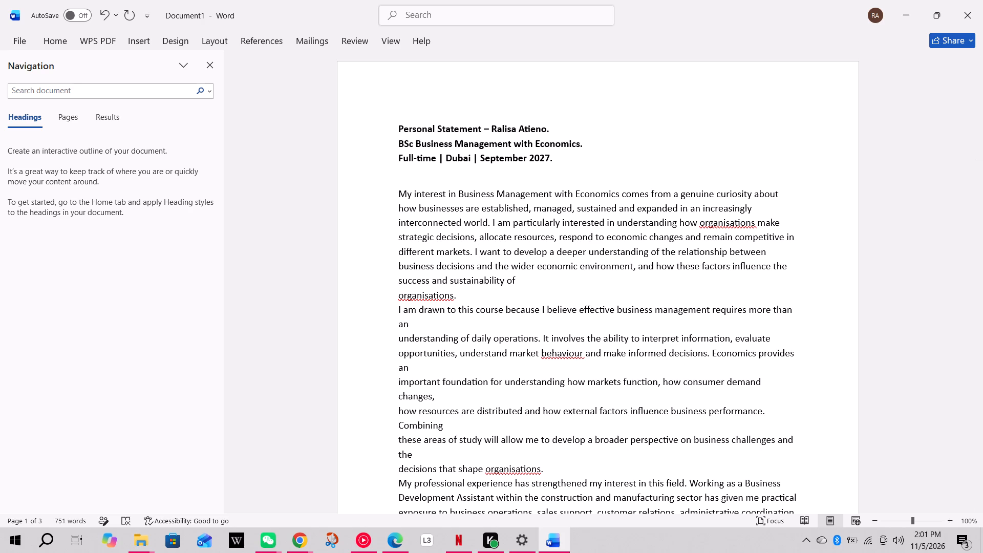
left_click(517, 279)
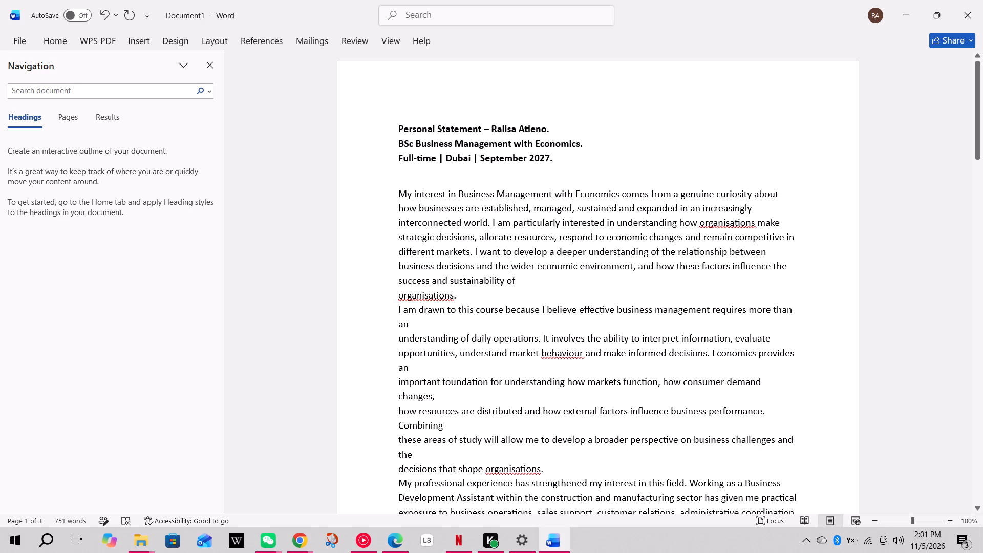
key("Delete")
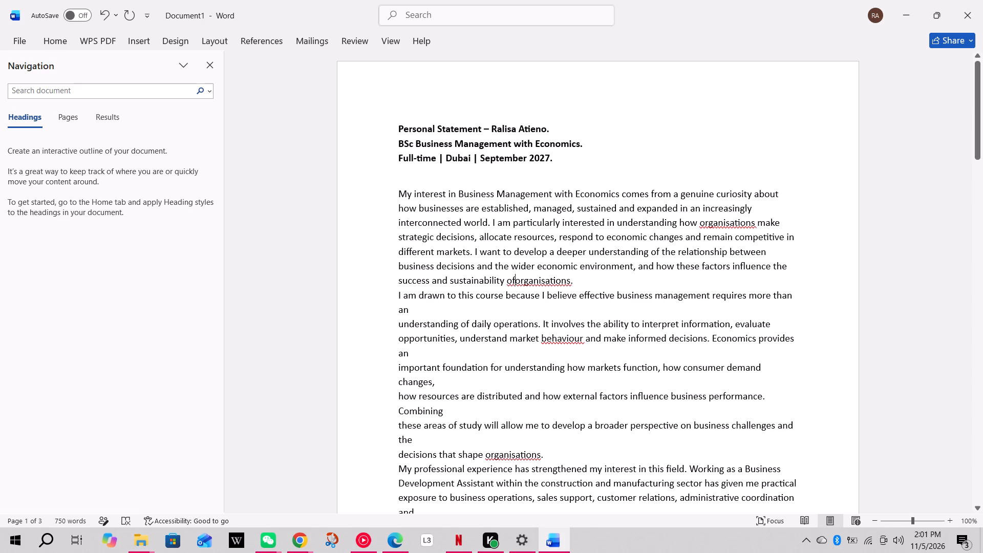
key("space")
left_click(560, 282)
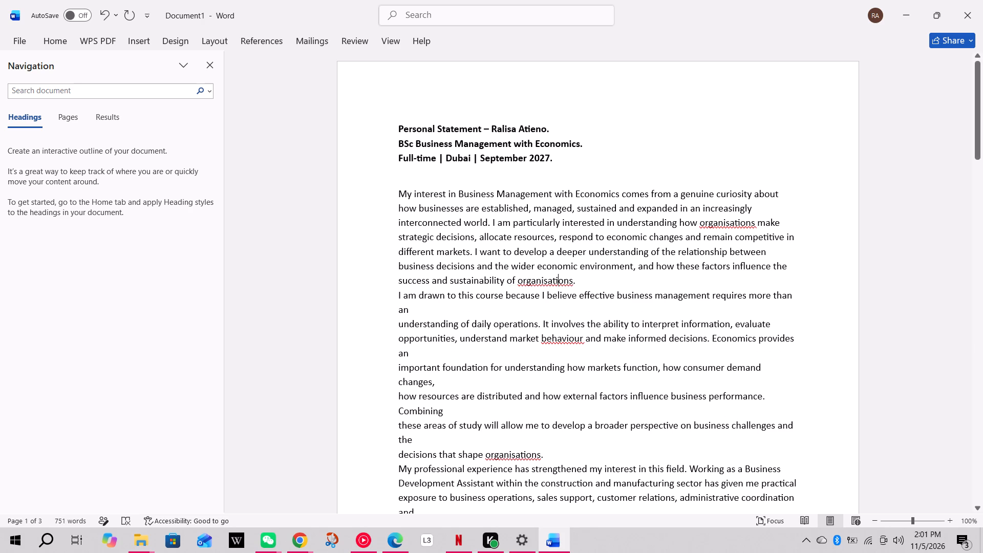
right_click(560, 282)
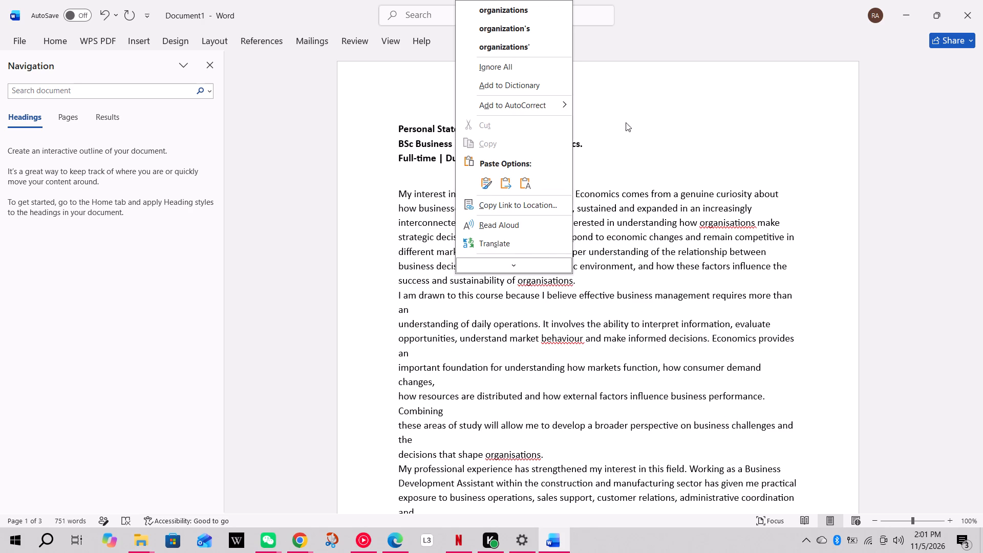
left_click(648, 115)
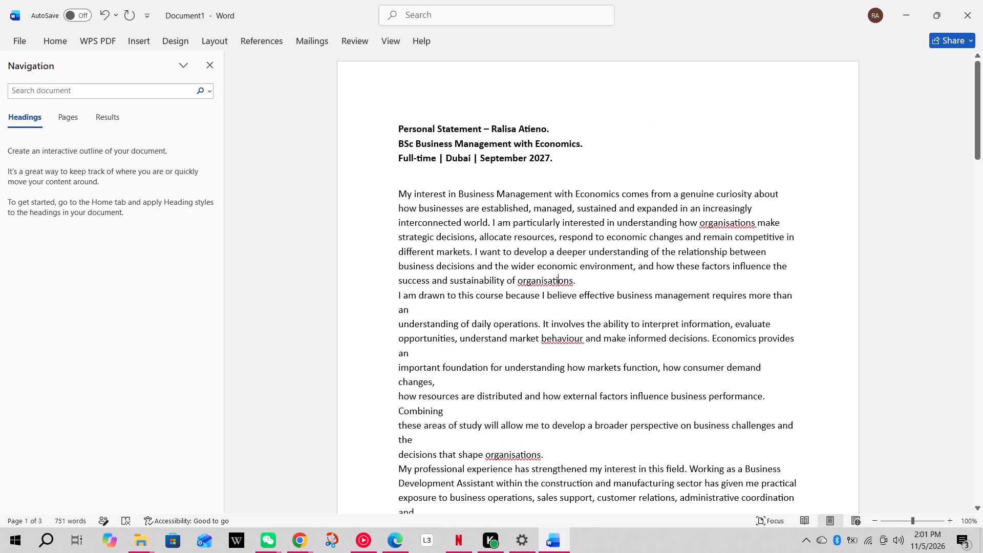
Insert a blank line after the first body paragraph, before "I am drawn to this course".
left_click(578, 280)
key("Return")
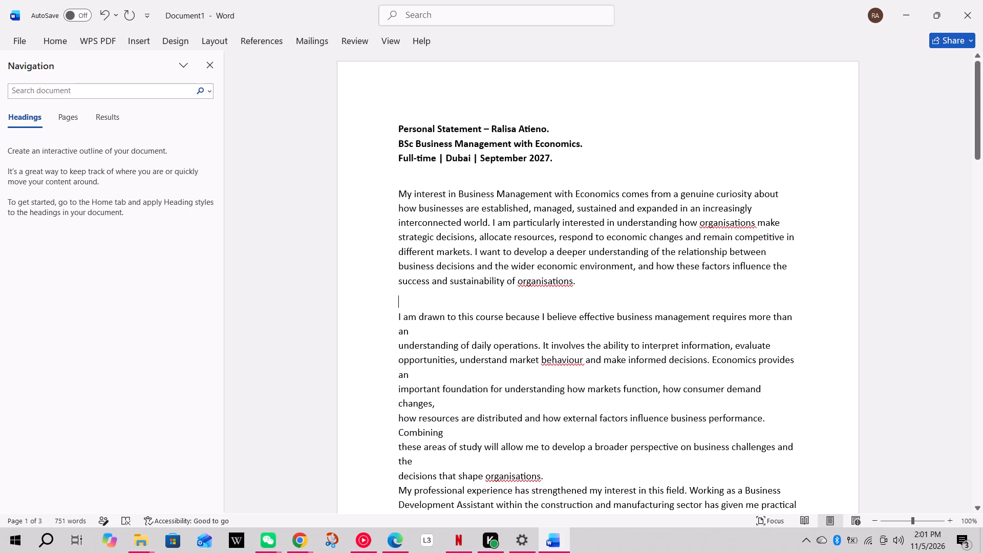
In the second paragraph, replace the line breaks after "more than an", "Economics provides an" and "consumer demand changes," with single spaces.
scroll(590, 264, "down", 1)
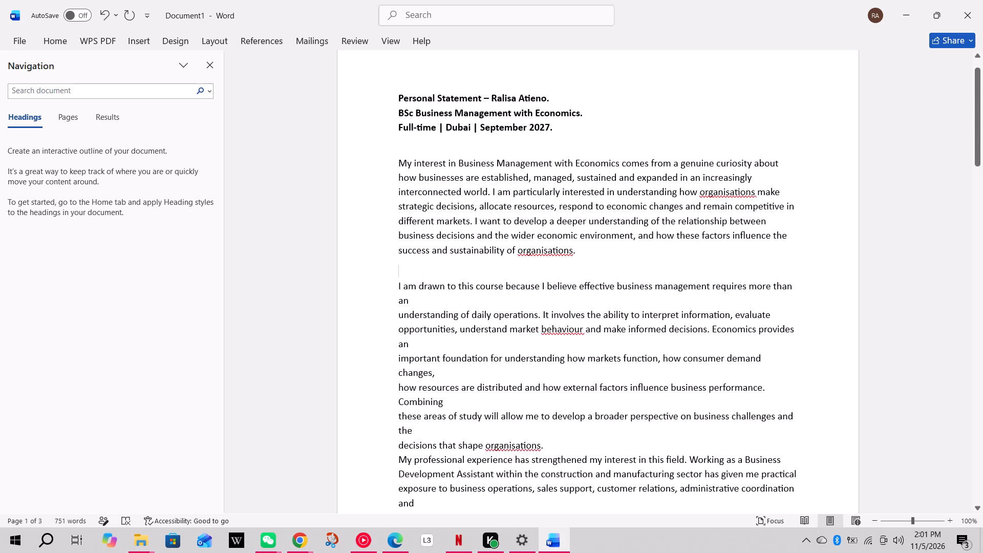
left_click(412, 303)
key("Delete")
key("space")
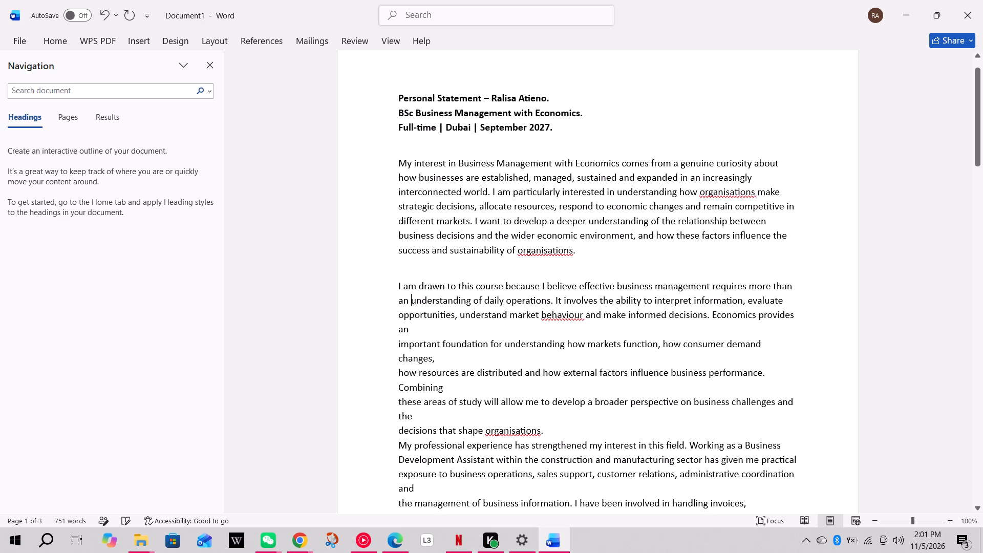
left_click(410, 328)
key("Delete")
key("space")
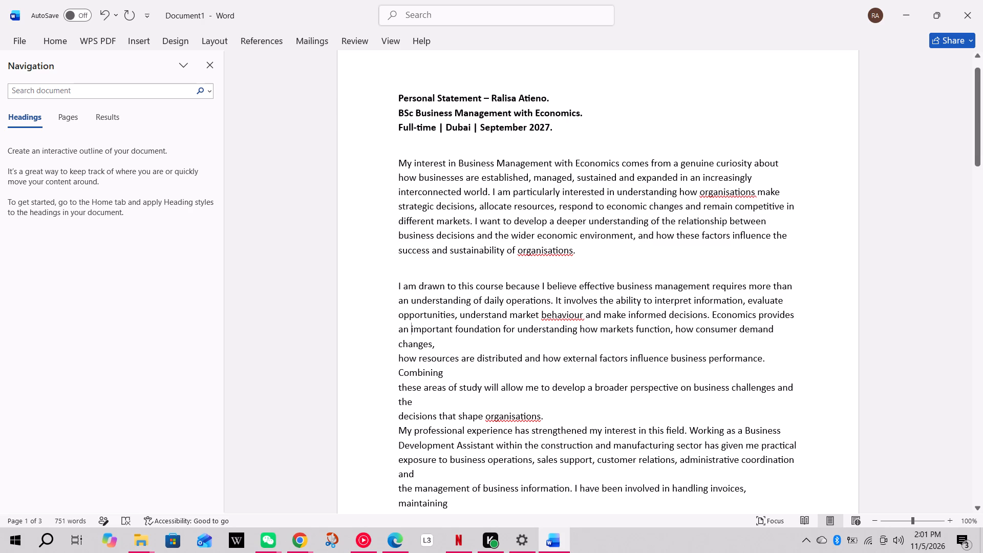
left_click(436, 344)
key("Delete")
key("space")
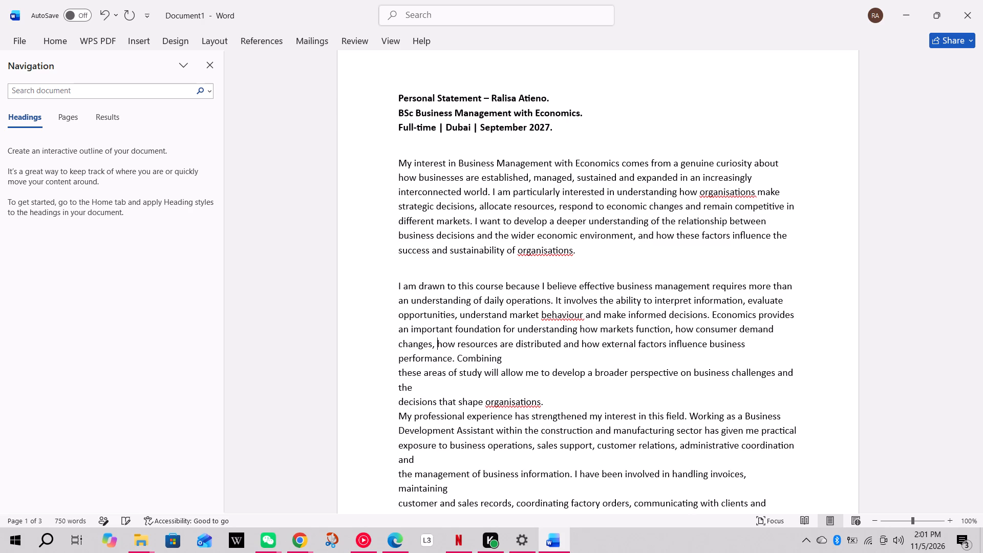
Join the remaining lines of the second paragraph, replacing the breaks after "Combining" and "business challenges and the" with spaces.
left_click(504, 359)
key("Delete")
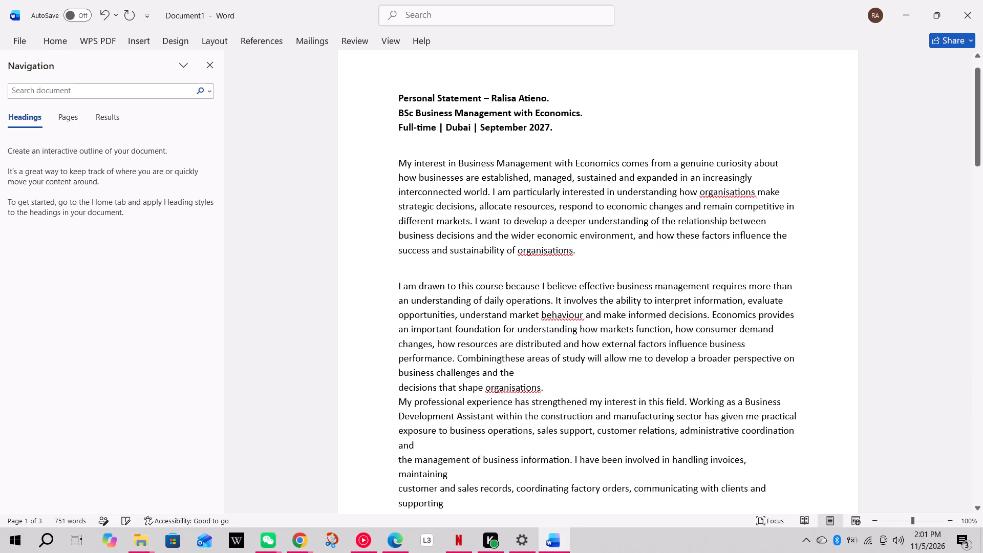
key("space")
scroll(536, 341, "down", 2)
left_click(517, 314)
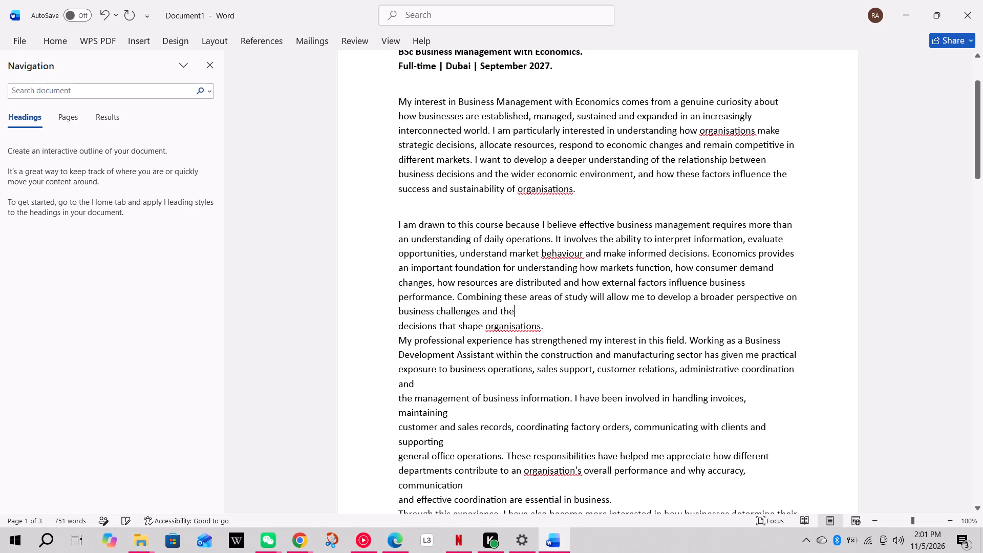
key("Delete")
key("space")
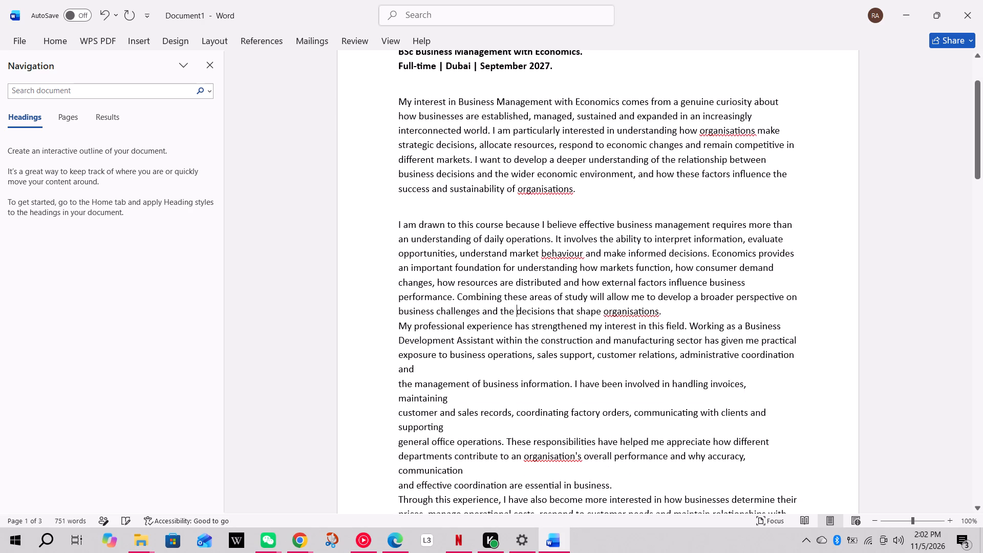
In the "My professional experience" paragraph, replace the line breaks after "coordination and", "maintaining" and "clients and supporting" with single spaces.
left_click(422, 372)
key("Delete")
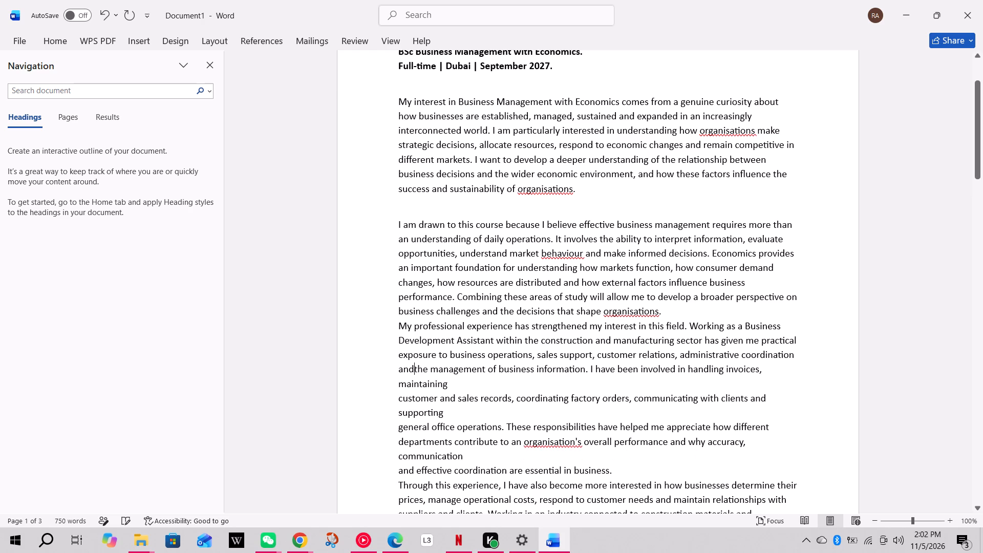
key("space")
left_click(456, 390)
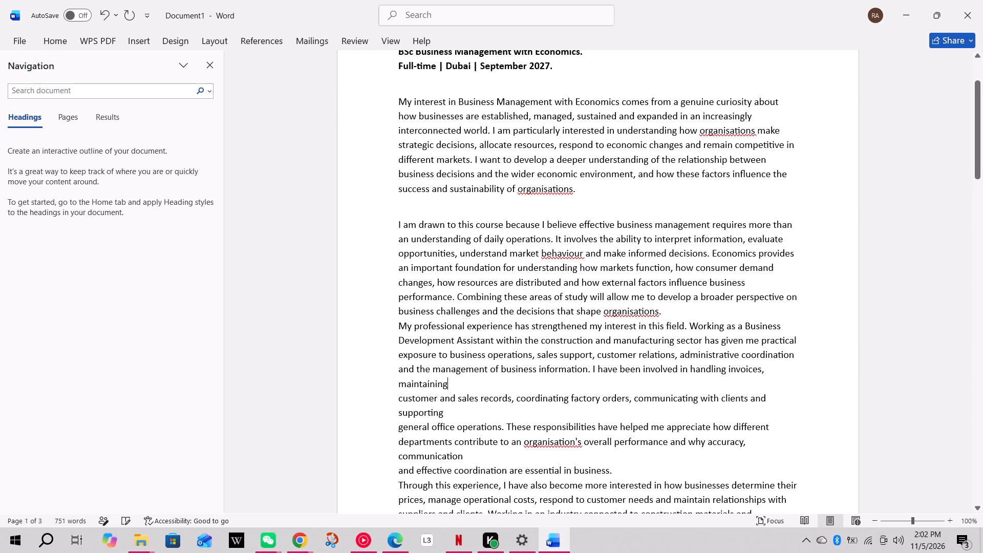
key("Delete")
key("space")
scroll(485, 371, "down", 1)
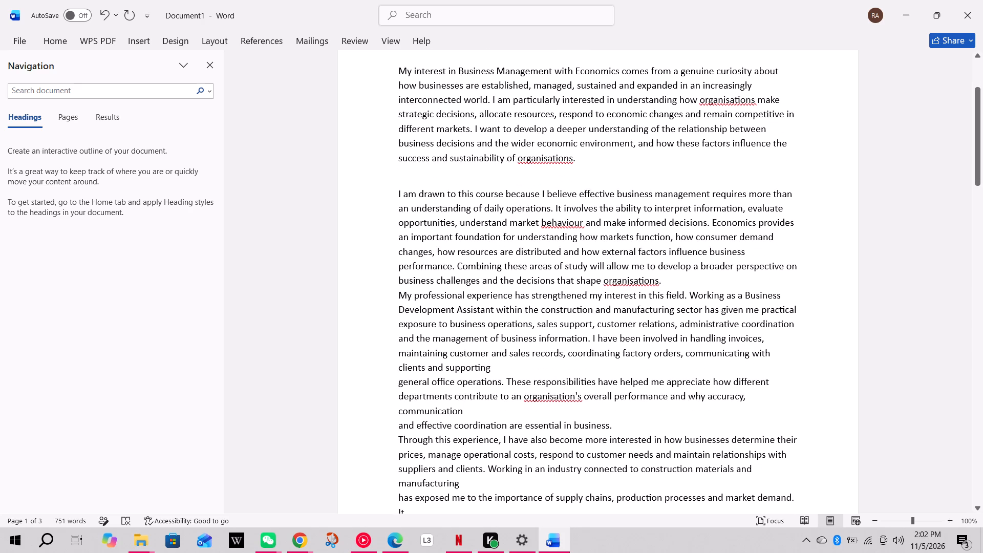
left_click(493, 369)
key("Delete")
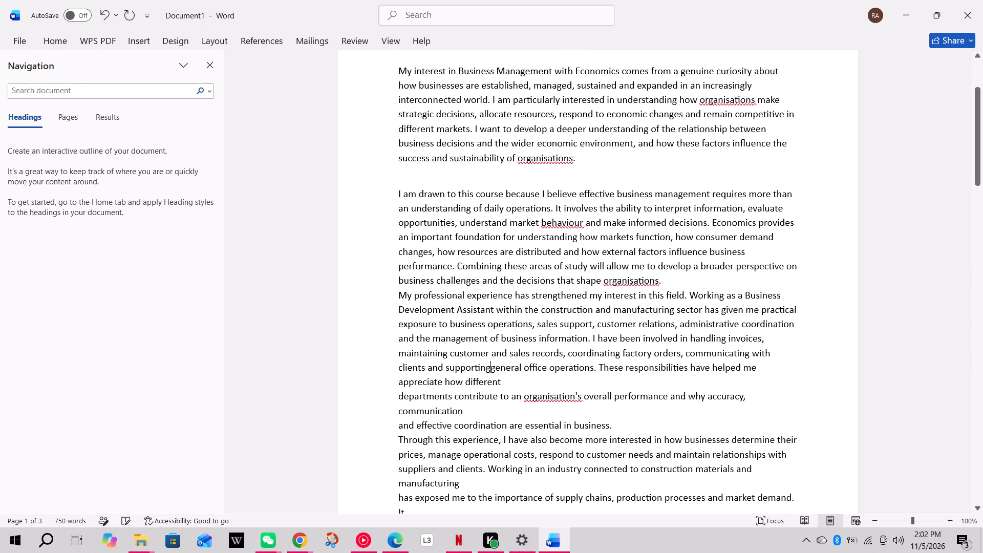
key("space")
Join the remaining lines of the "My professional experience" paragraph, replacing the breaks after "how different" and "accuracy, communication" with spaces.
left_click(503, 384)
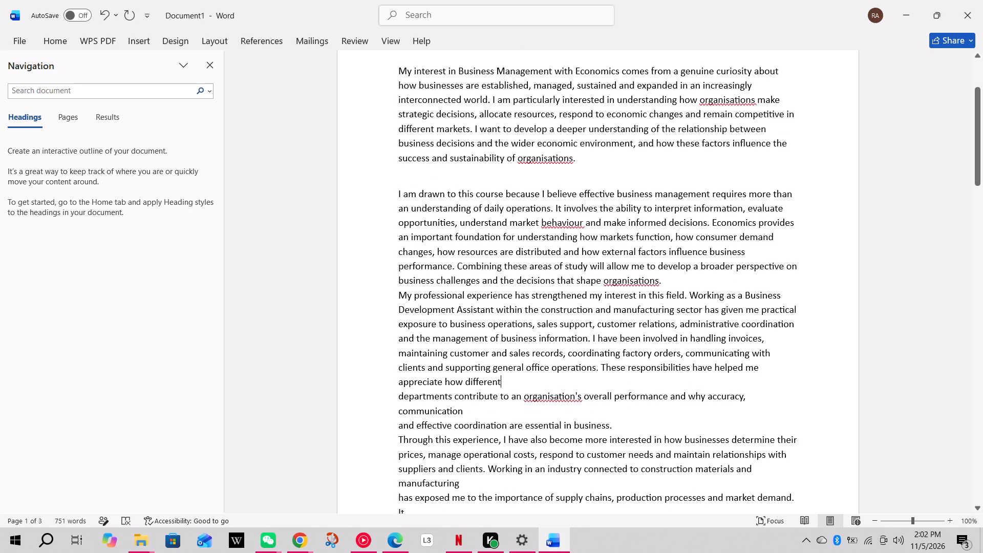
key("Delete")
key("space")
left_click(523, 395)
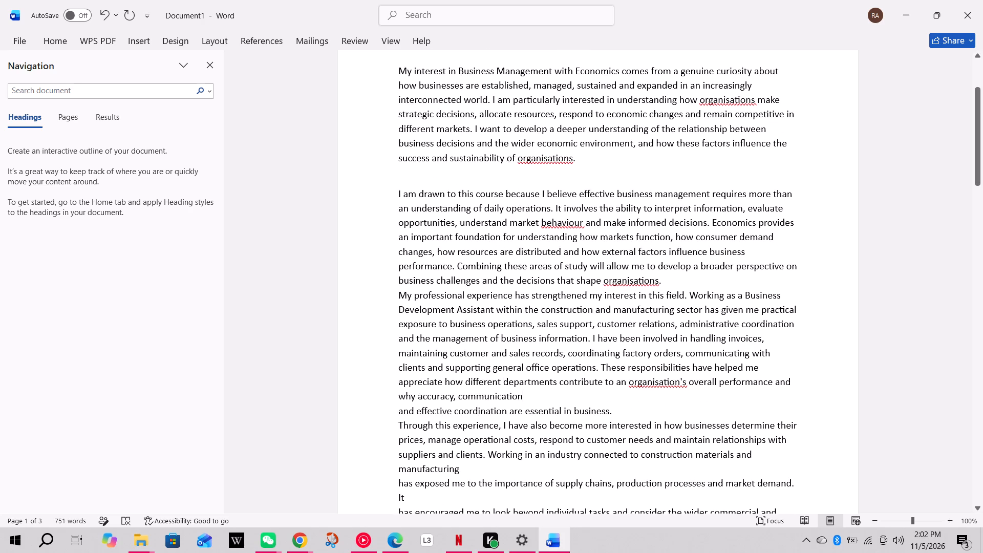
key("Delete")
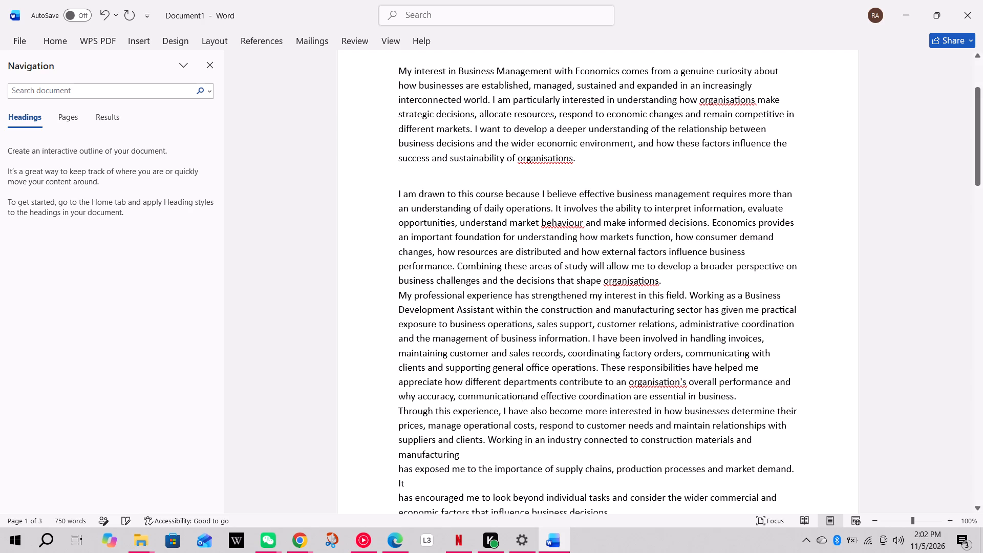
key("space")
Insert blank lines after and before the "My professional experience" paragraph to separate it from its neighbouring paragraphs.
left_click(744, 401)
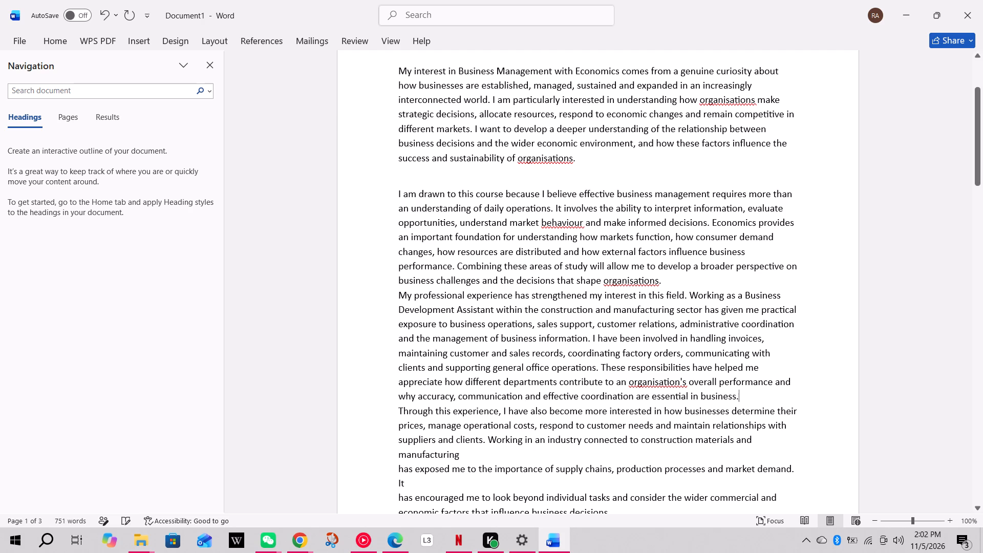
key("Return")
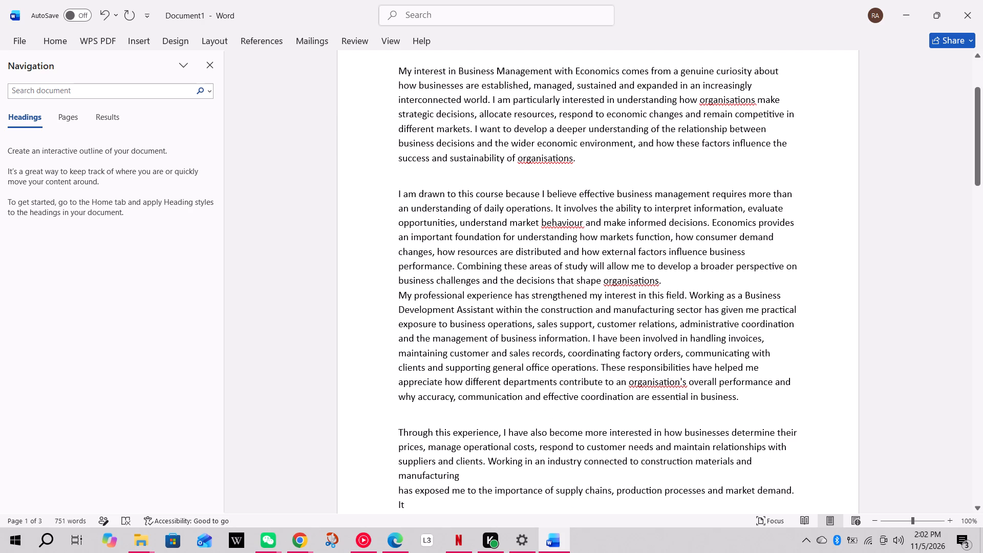
left_click(671, 278)
key("Return")
In the "Through this experience" paragraph, replace the line breaks after "manufacturing", "market demand. It" and "commercial and" with single spaces.
scroll(610, 289, "down", 3)
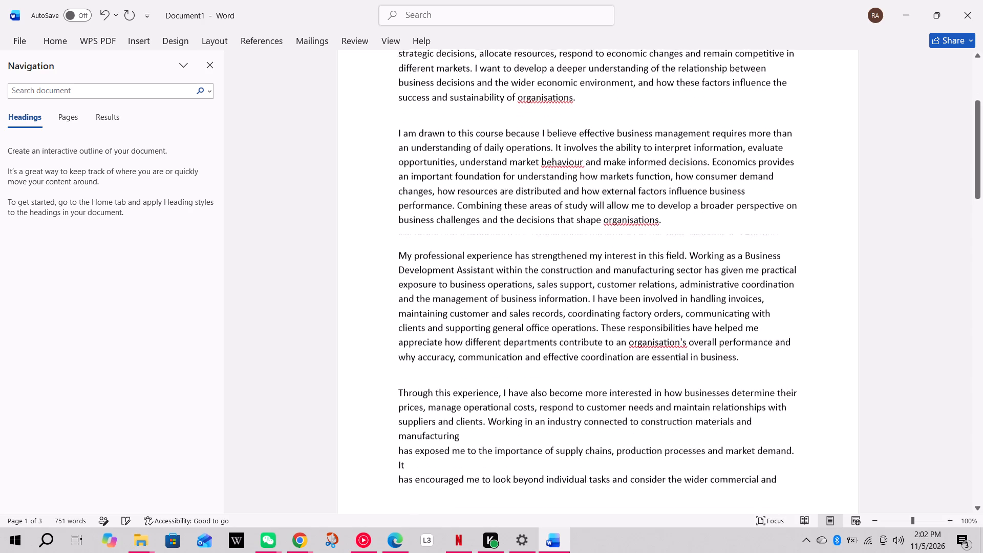
scroll(610, 289, "down", 2)
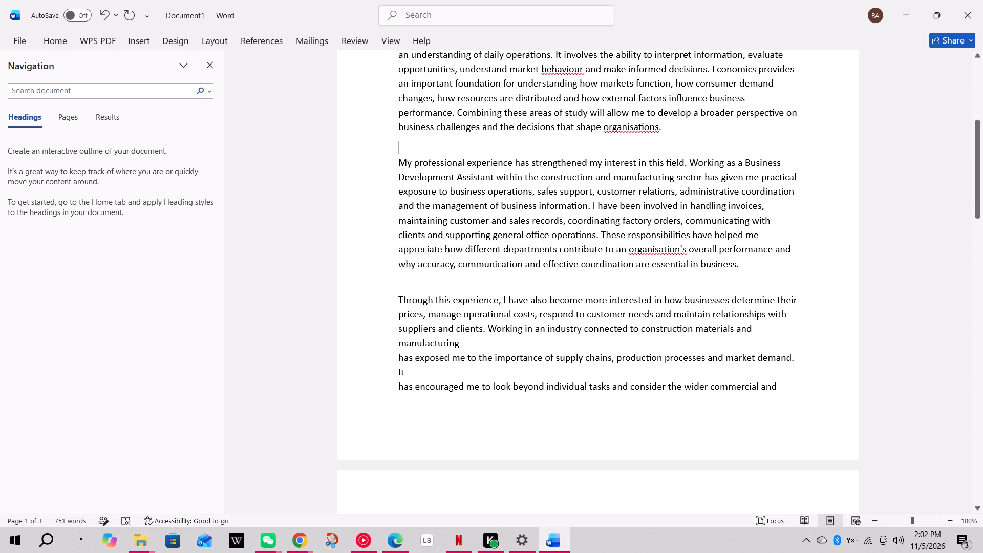
left_click(465, 339)
key("Delete")
key("space")
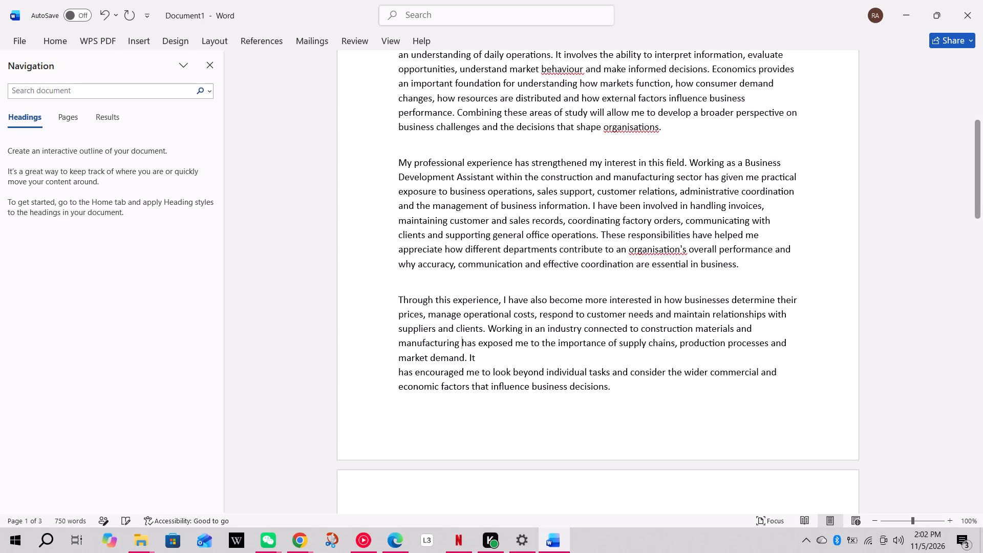
left_click(488, 358)
key("Delete")
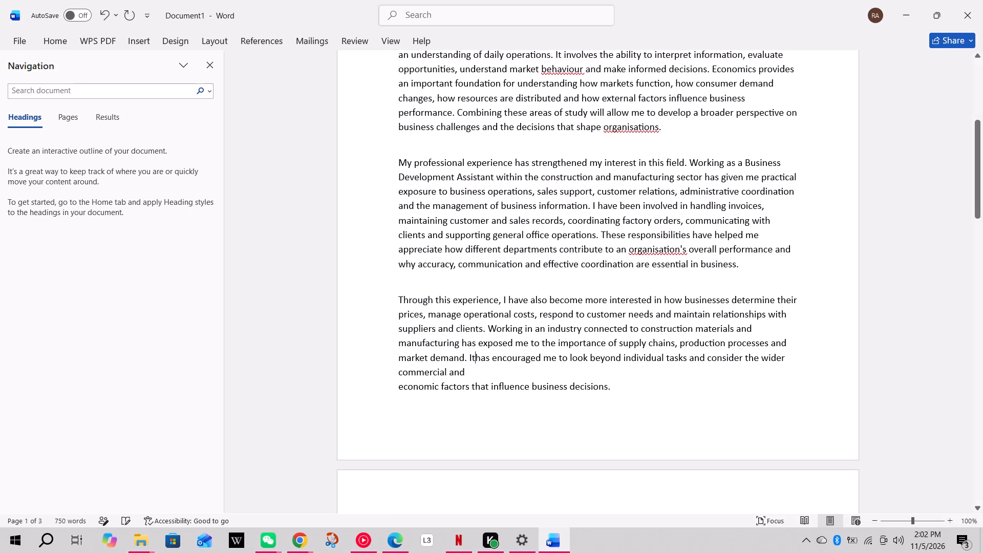
key("space")
left_click(471, 374)
key("Delete")
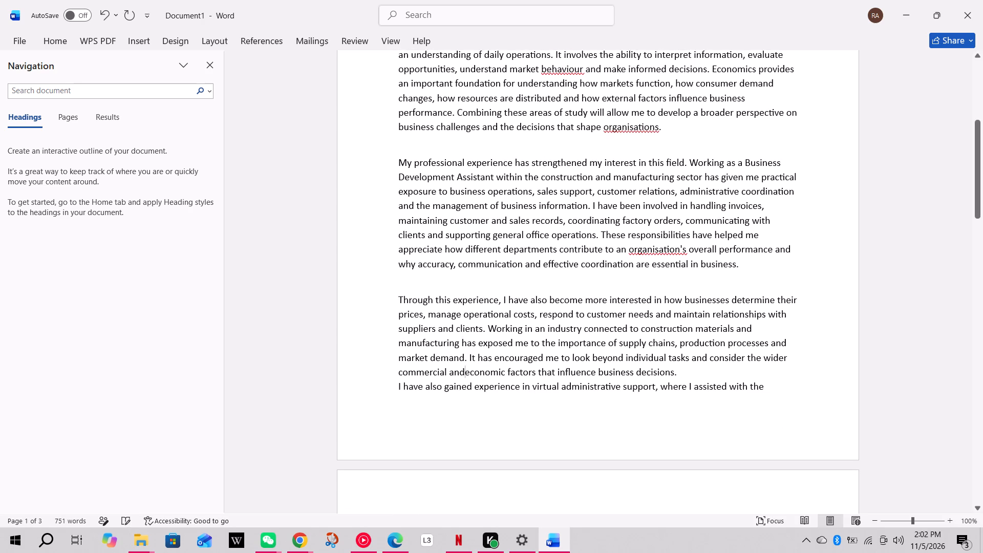
key("space")
In the virtual administrative support paragraph, replace the line breaks after "assisted with the" and "This experience strengthened" with spaces.
left_click(766, 387)
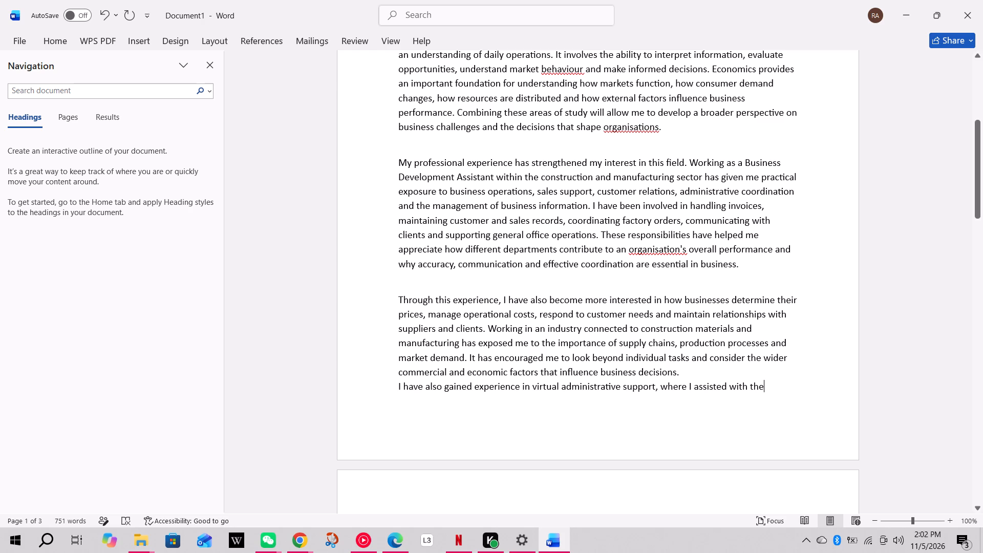
key("Delete")
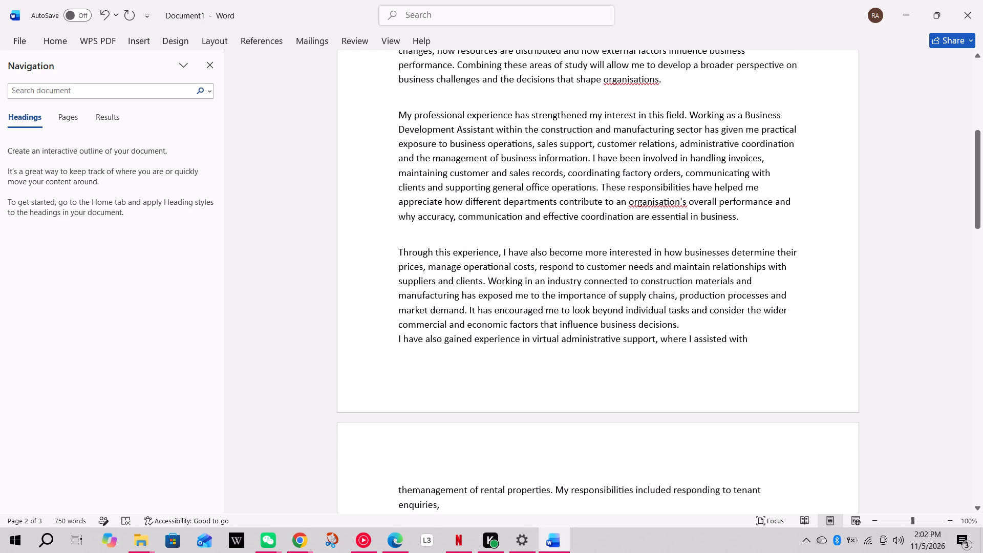
key("space")
scroll(730, 402, "down", 3)
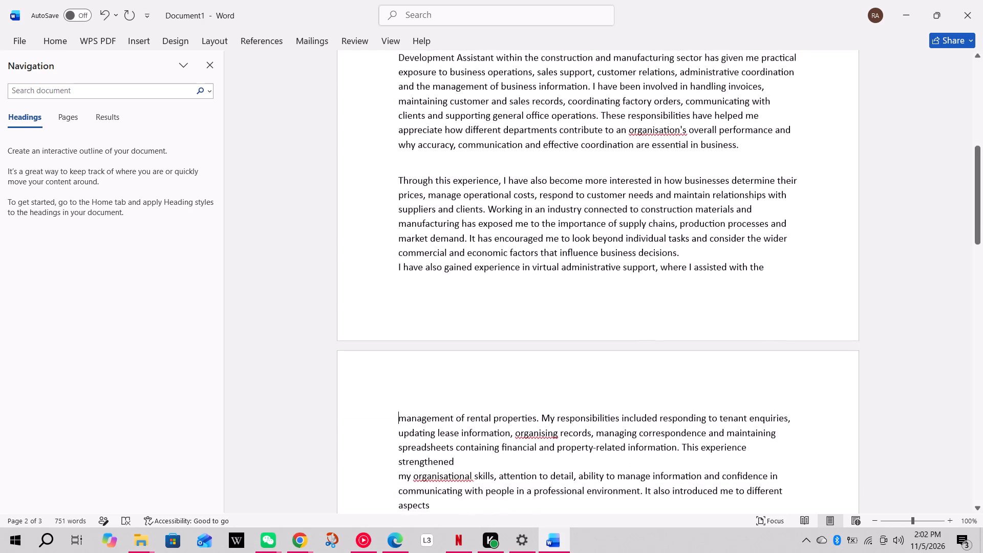
scroll(730, 402, "down", 2)
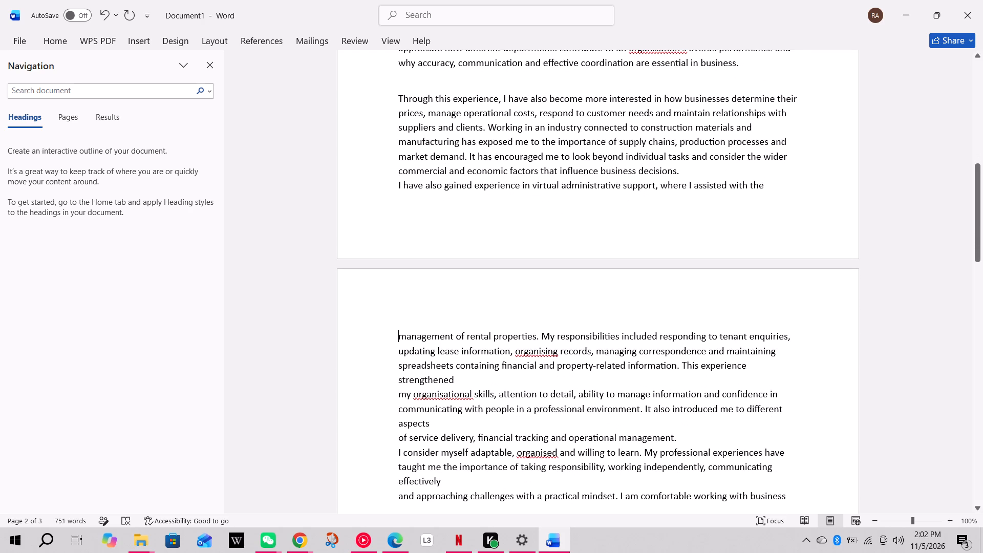
left_click(459, 381)
key("Delete")
key("space")
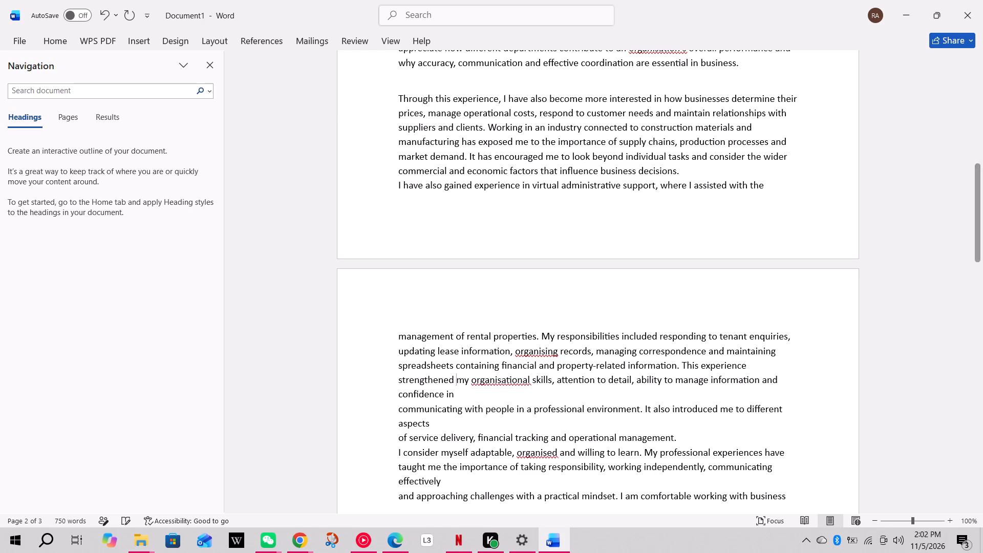
Join the remaining lines of the virtual administrative support paragraph, replacing the breaks after "confidence in" and "different aspects" with spaces.
scroll(493, 363, "down", 1)
left_click(466, 365)
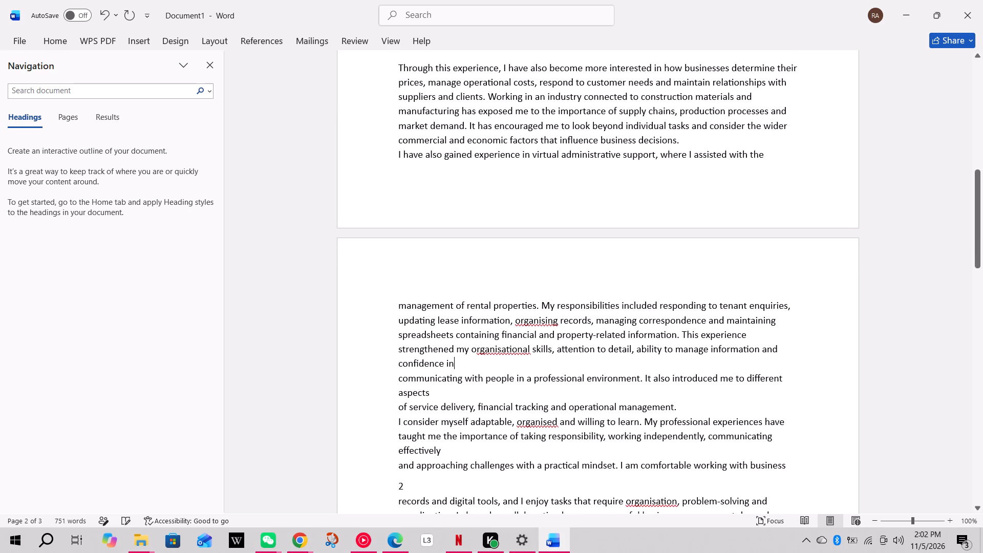
key("Delete")
key("space")
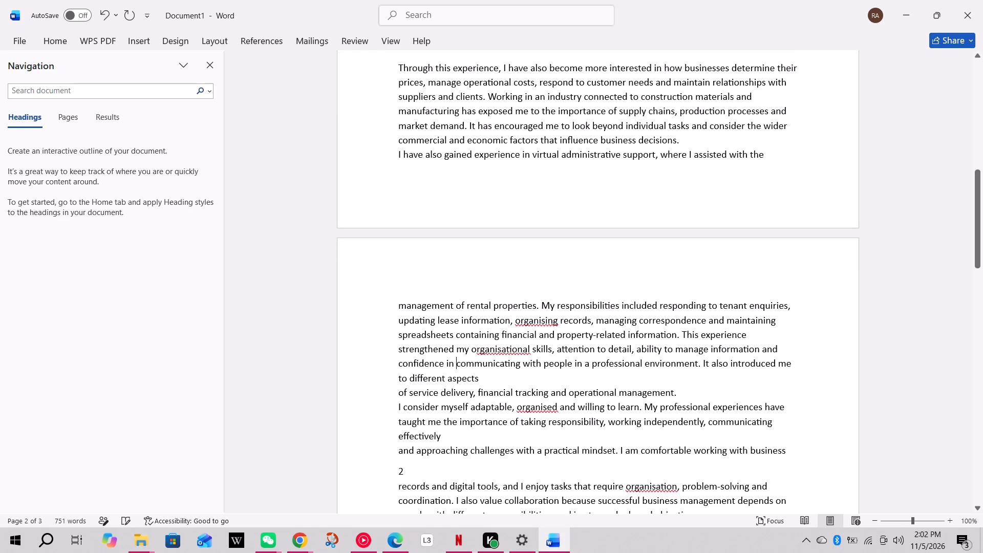
left_click(483, 380)
key("Delete")
key("space")
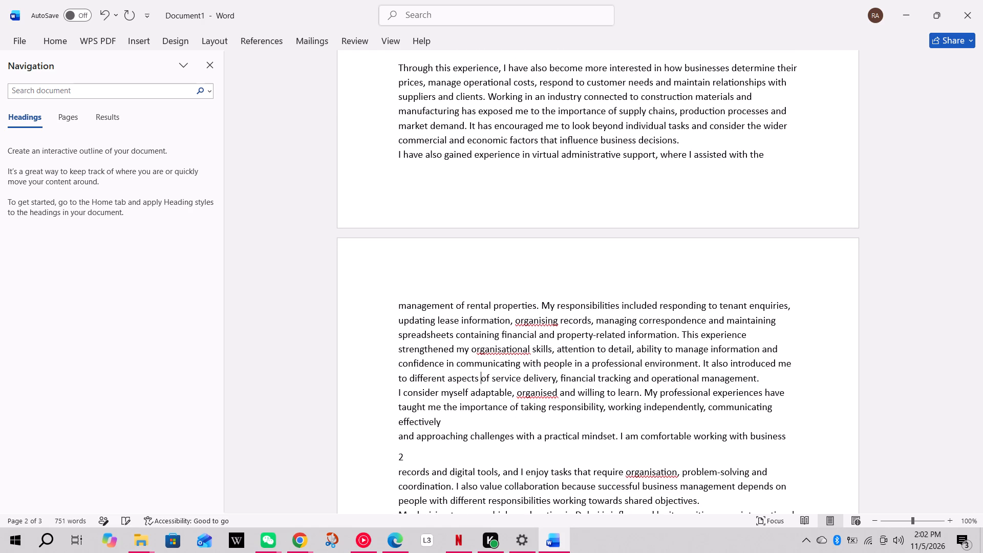
In the "I consider myself adaptable" paragraph, join the lines after "communicating effectively" and "working with business", removing the stray "2" before "records".
scroll(500, 375, "down", 1)
left_click(445, 394)
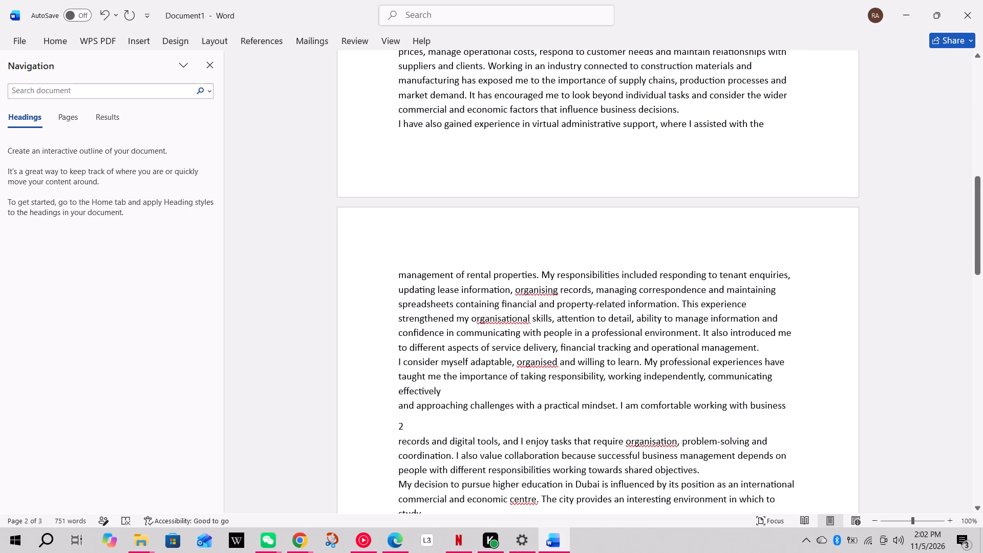
key("Delete")
key("space")
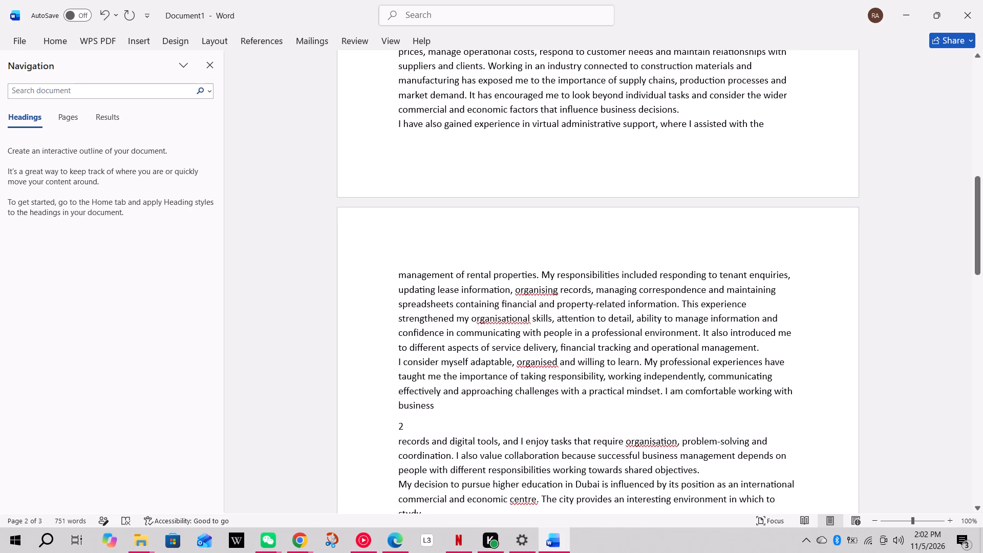
left_click(438, 410)
key("Delete")
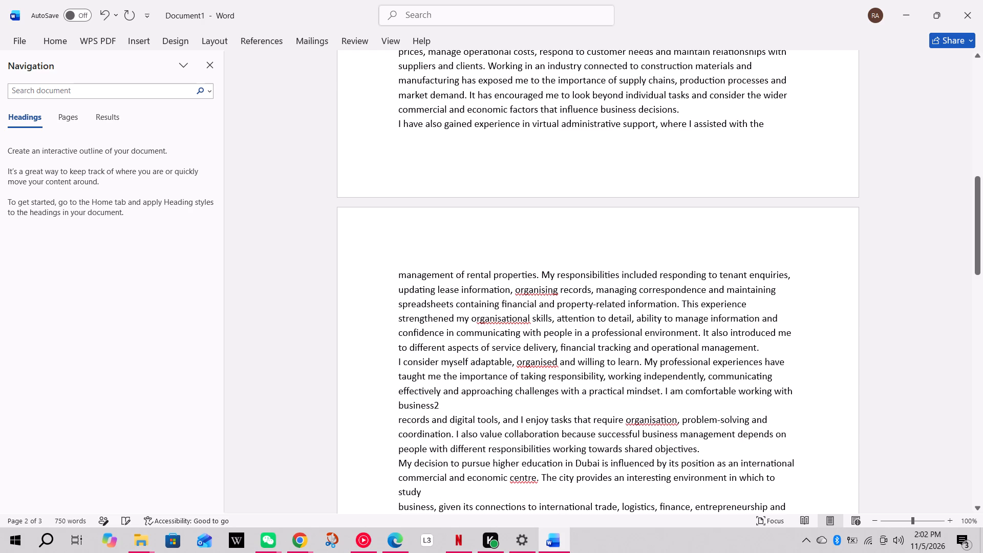
key("space")
left_click_drag(453, 407, 437, 410)
key("BackSpace")
key("Delete")
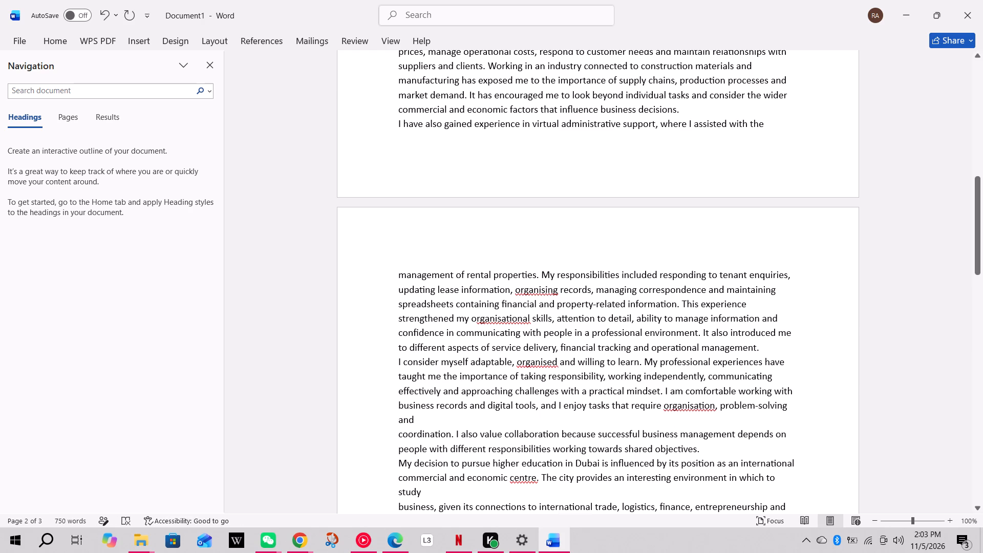
Join the remaining lines of the "I consider myself adaptable" paragraph, replacing the breaks after "problem-solving and" and "depends on" with spaces.
left_click(428, 421)
key("Delete")
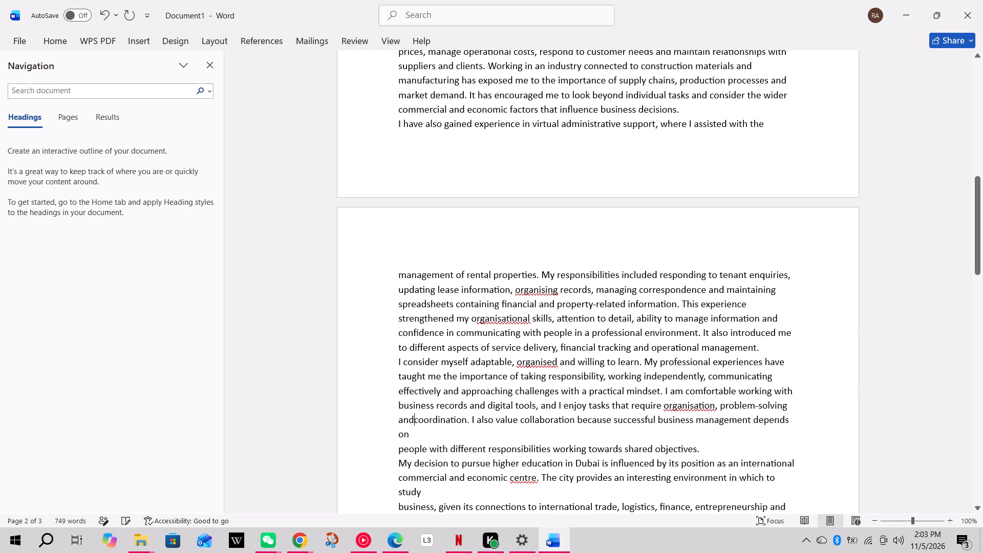
key("space")
left_click(418, 433)
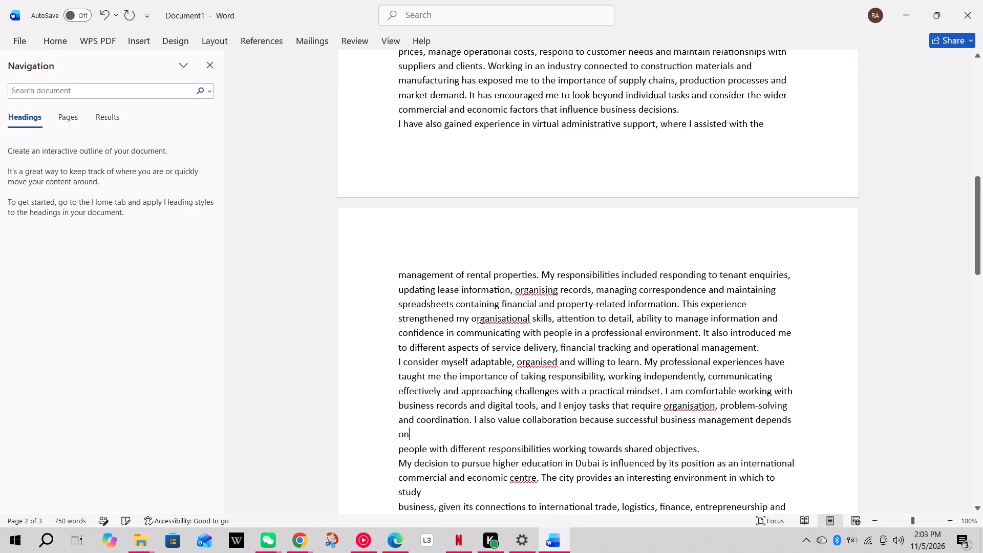
key("Delete")
key("space")
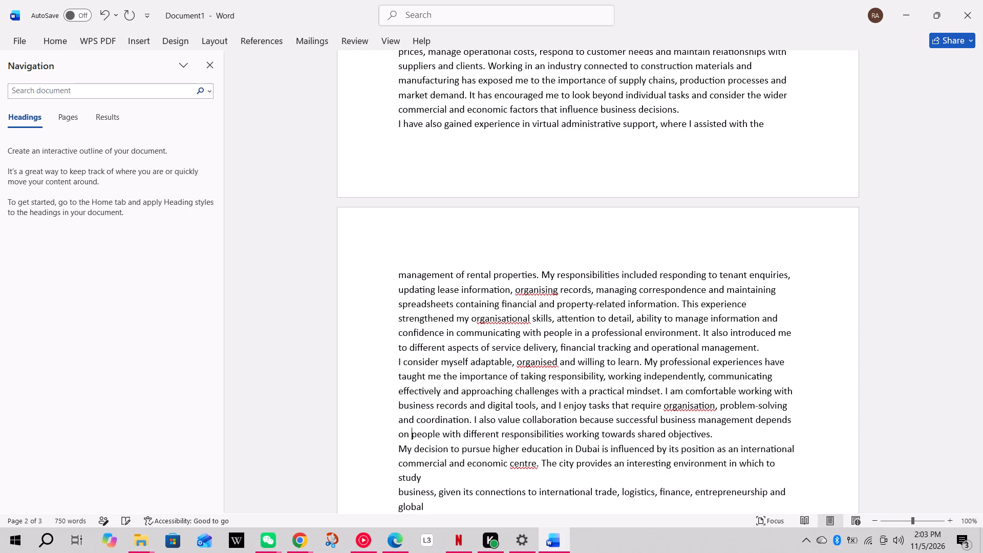
Insert a blank line after "shared objectives.", before the "My decision to pursue higher education in Dubai" paragraph.
scroll(456, 429, "down", 1)
left_click(430, 453)
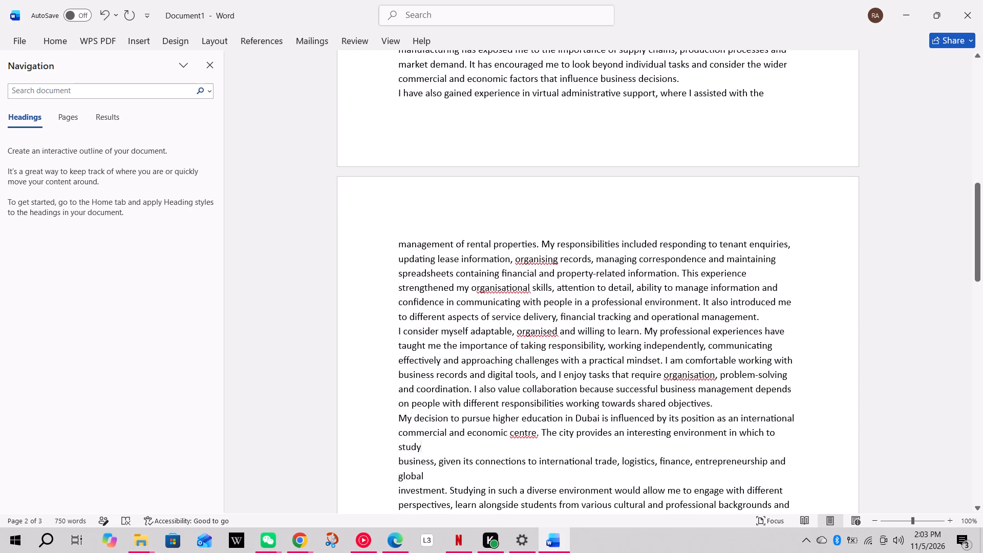
left_click(713, 406)
key("Return")
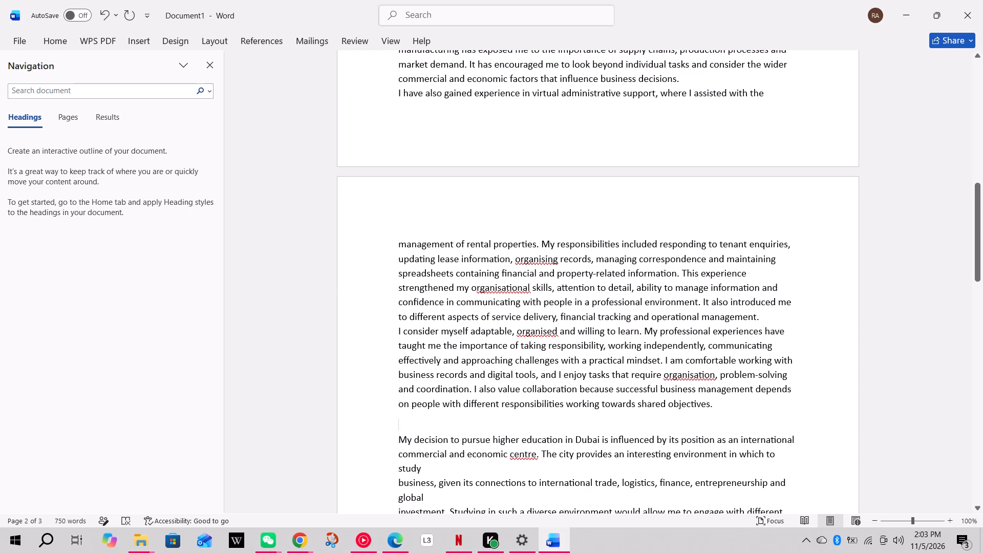
Insert a blank line after "influence business decisions.", before the "I have also gained experience" paragraph.
scroll(658, 272, "up", 1)
left_click(689, 110)
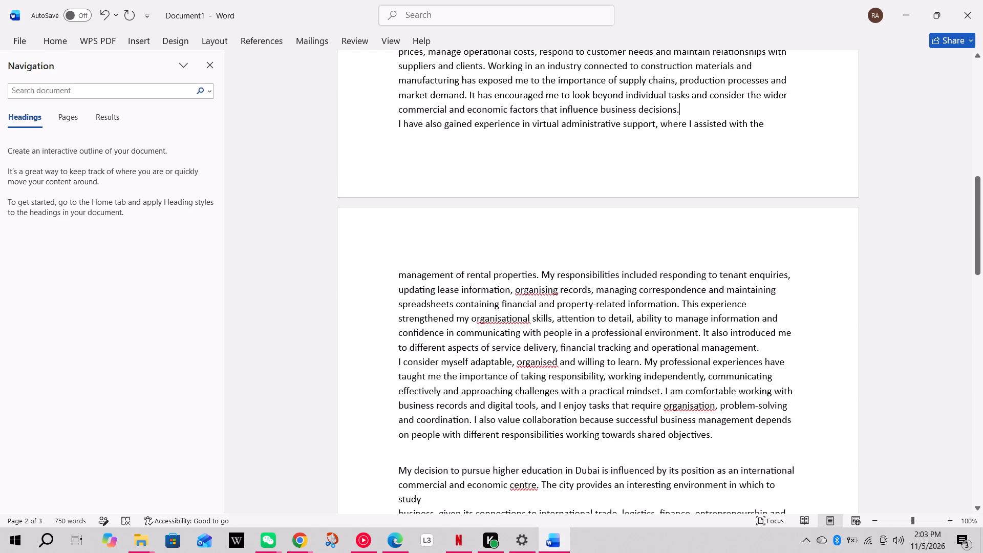
key("Return")
In the "My decision to pursue higher education" paragraph, replace the line breaks after "study", "and global" and "engage with different" with spaces.
scroll(689, 147, "down", 4)
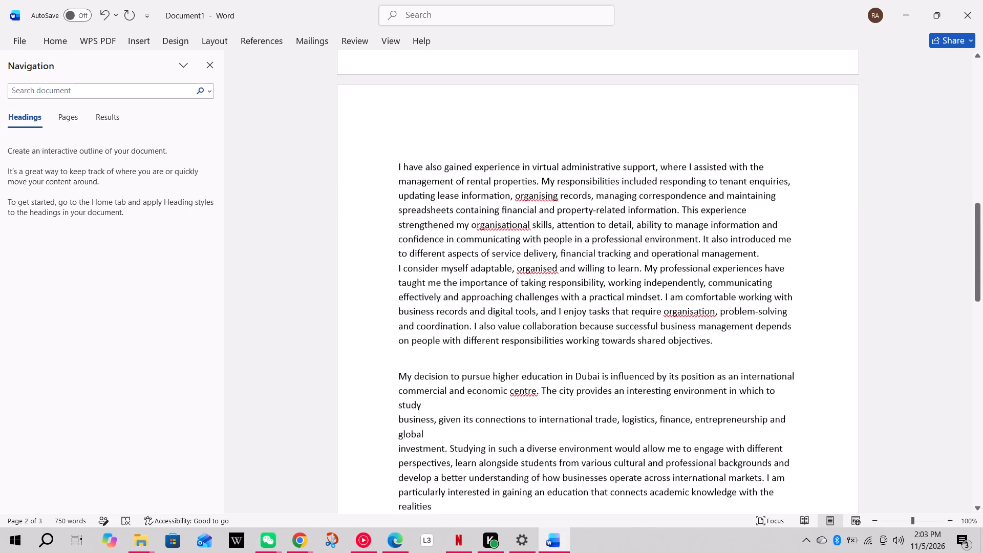
scroll(689, 147, "down", 2)
left_click(431, 346)
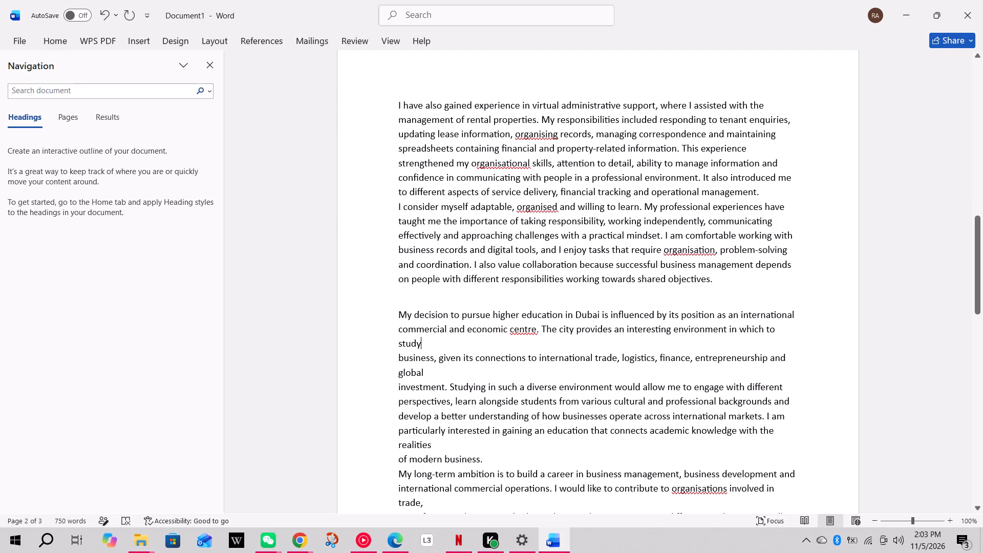
key("Delete")
key("space")
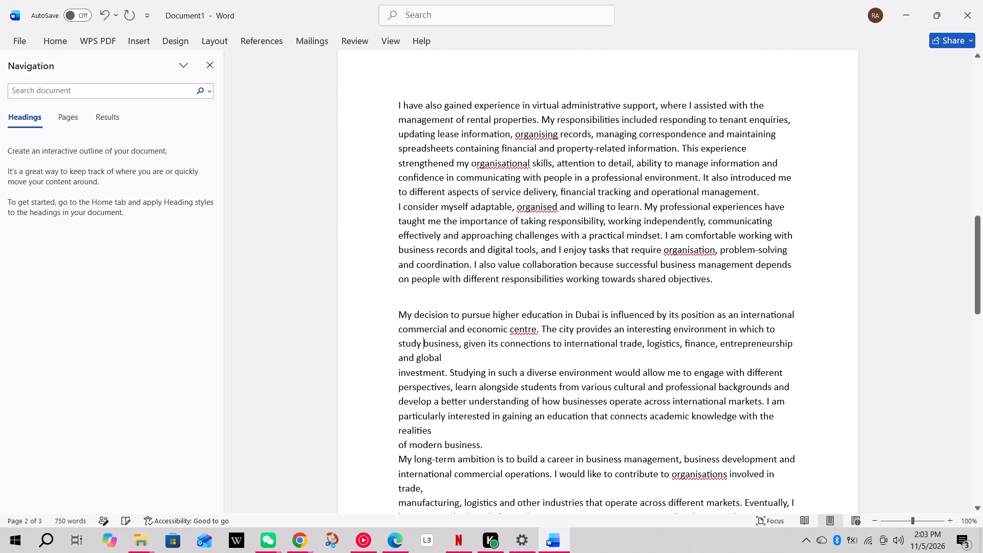
left_click(443, 354)
key("Delete")
key("space")
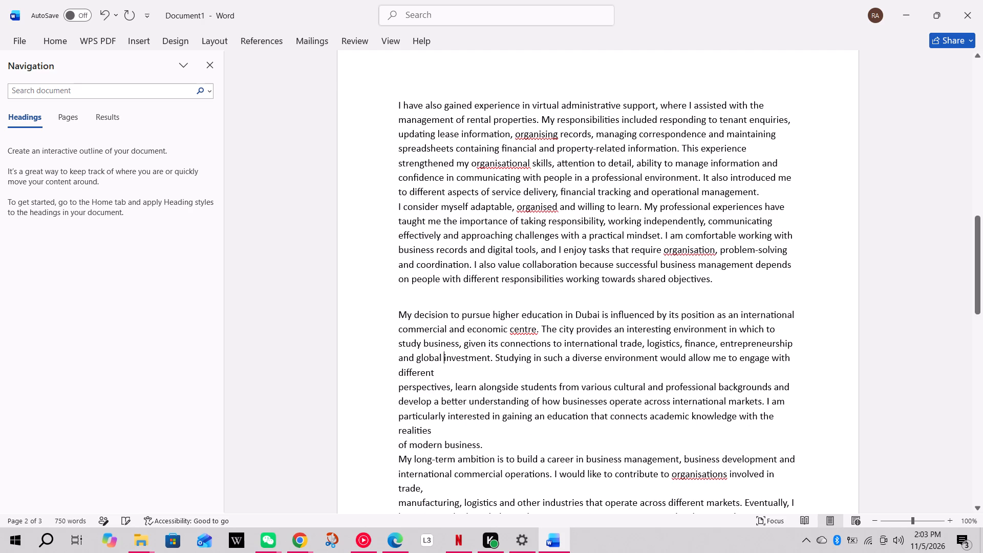
left_click(453, 375)
key("Delete")
key("space")
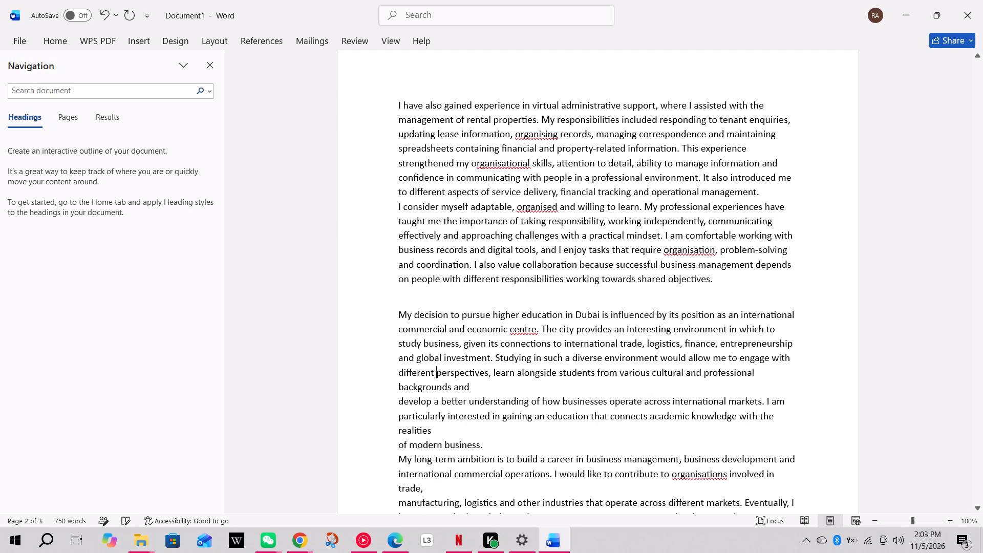
Join the remaining lines of the Dubai paragraph, replacing the breaks after "backgrounds and", "markets. I am" and "the realities" with spaces.
left_click(479, 388)
key("Delete")
key("space")
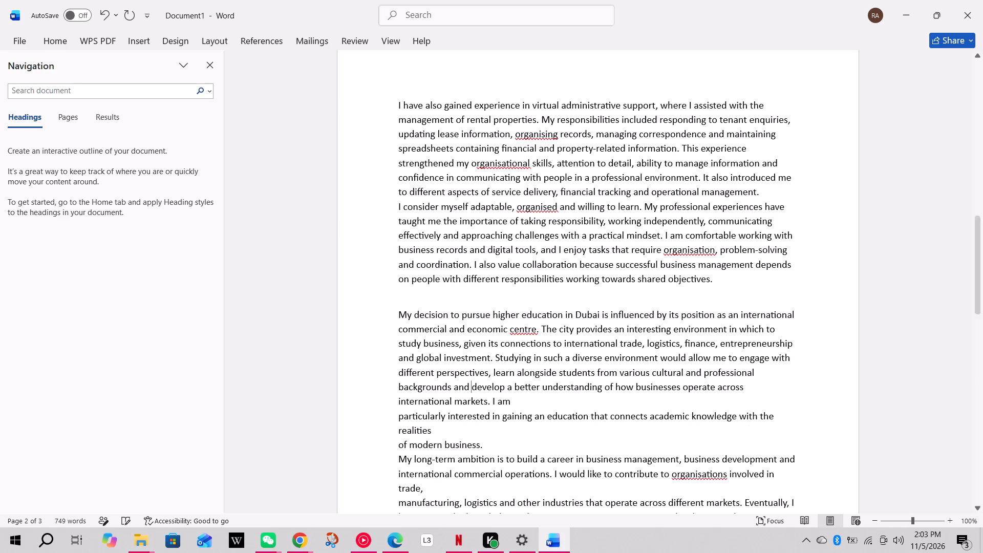
left_click(516, 400)
key("Delete")
key("space")
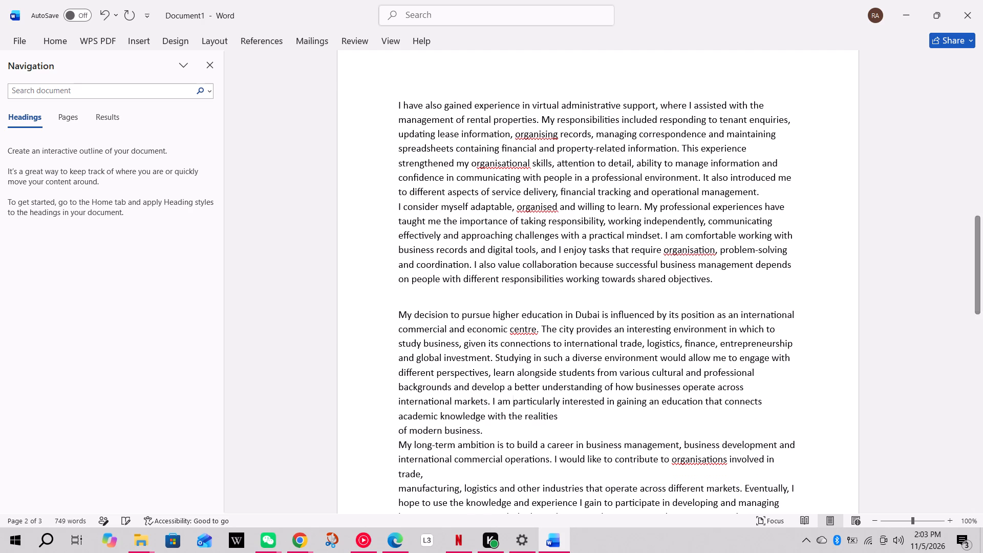
left_click(561, 414)
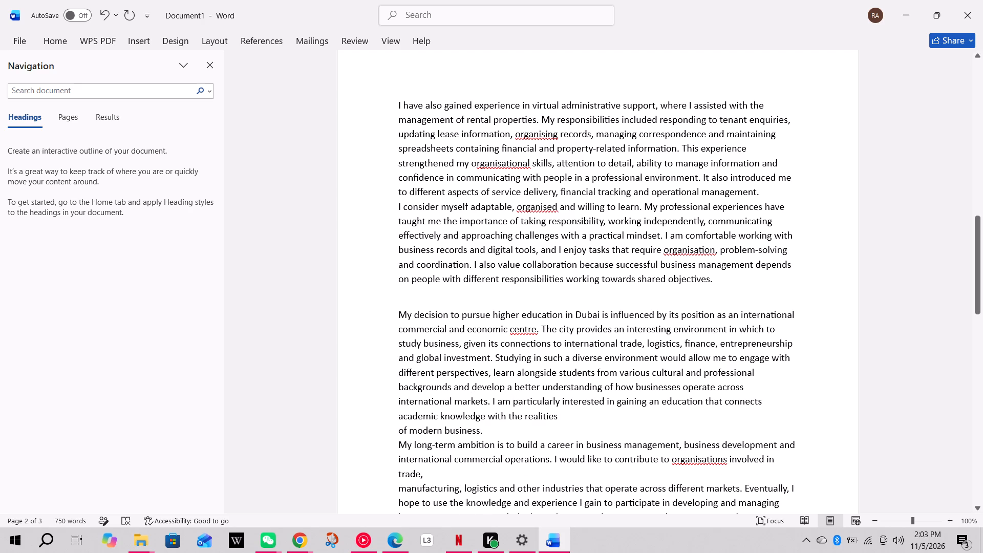
key("Delete")
key("space")
Insert a blank line after "realities of modern business.", before the "My long-term ambition" paragraph.
left_click(645, 419)
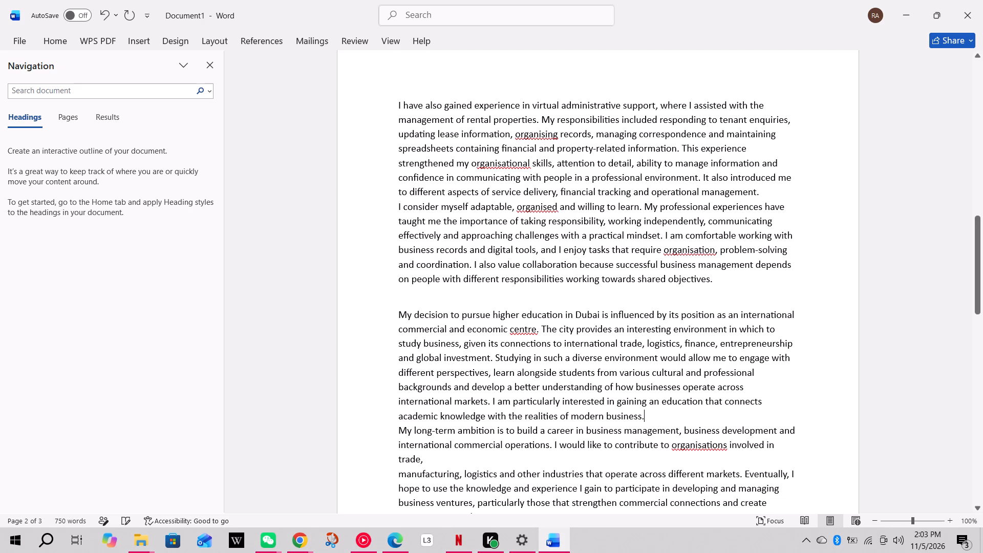
key("Return")
In the "My long-term ambition" paragraph, replace the line breaks after "trade,", "Eventually, I", "managing" and "create" with spaces.
scroll(602, 408, "down", 2)
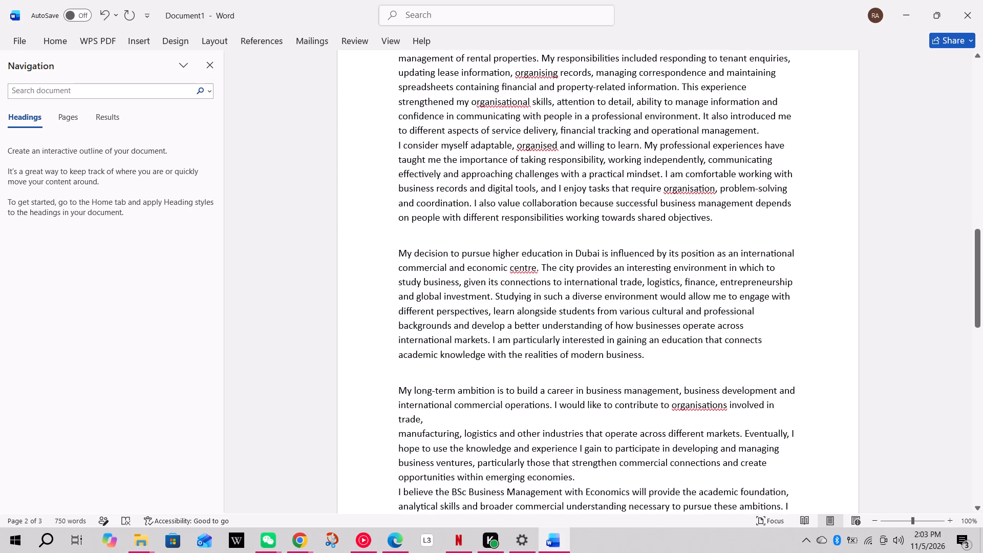
left_click(439, 419)
key("Delete")
key("space")
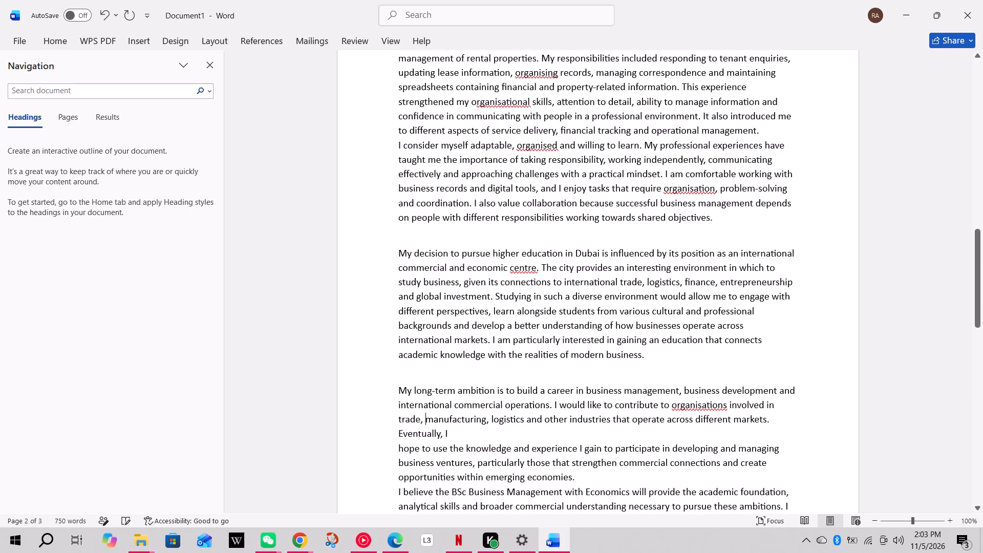
left_click(456, 433)
key("Delete")
key("space")
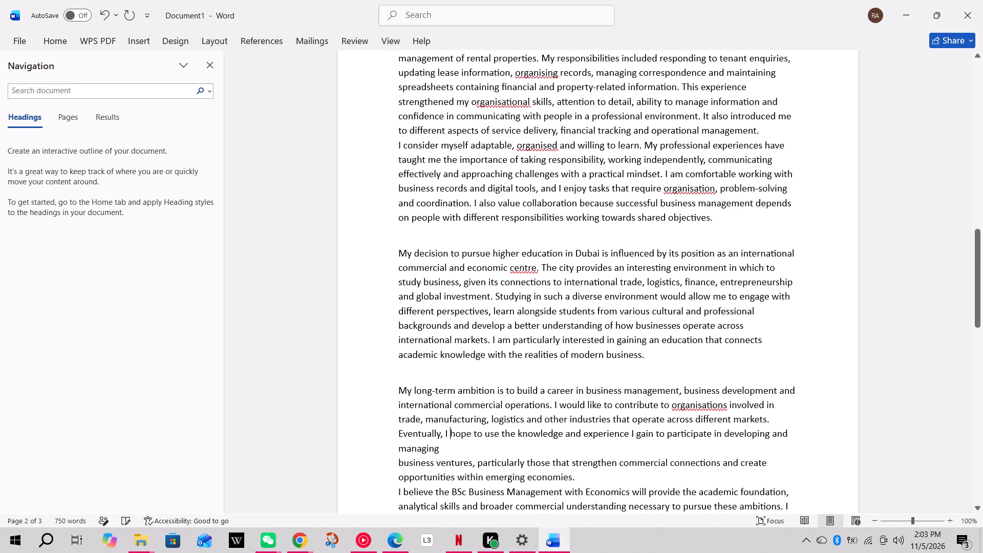
left_click(441, 452)
key("Delete")
key("space")
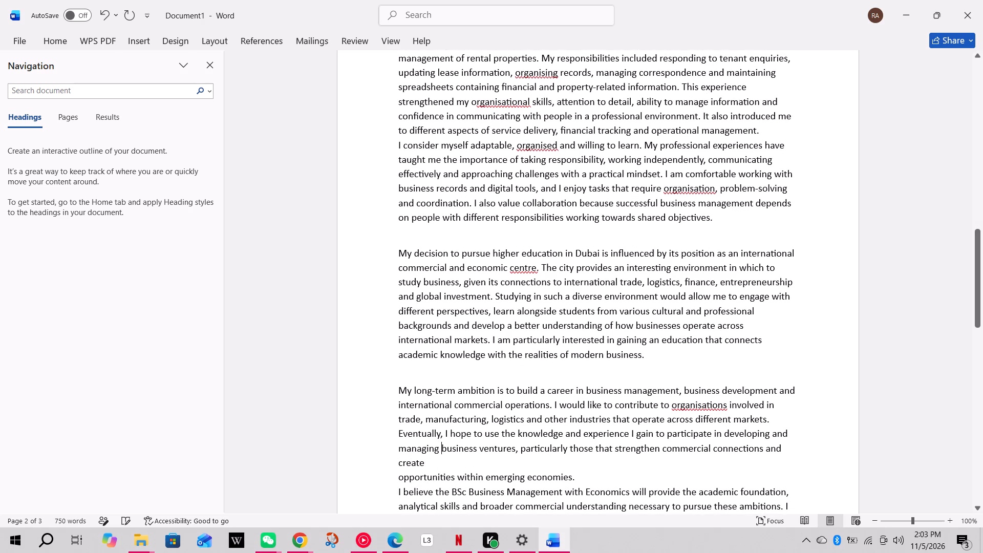
left_click(430, 462)
key("Delete")
key("space")
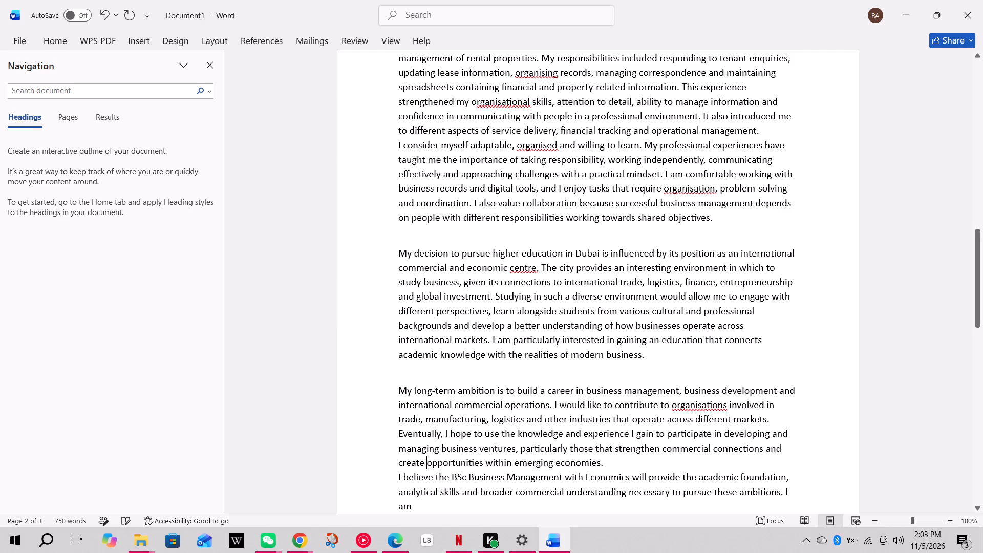
Insert a blank line after "within emerging economies.", before the "I believe the BSc Business Management with Economics" paragraph.
scroll(460, 440, "down", 2)
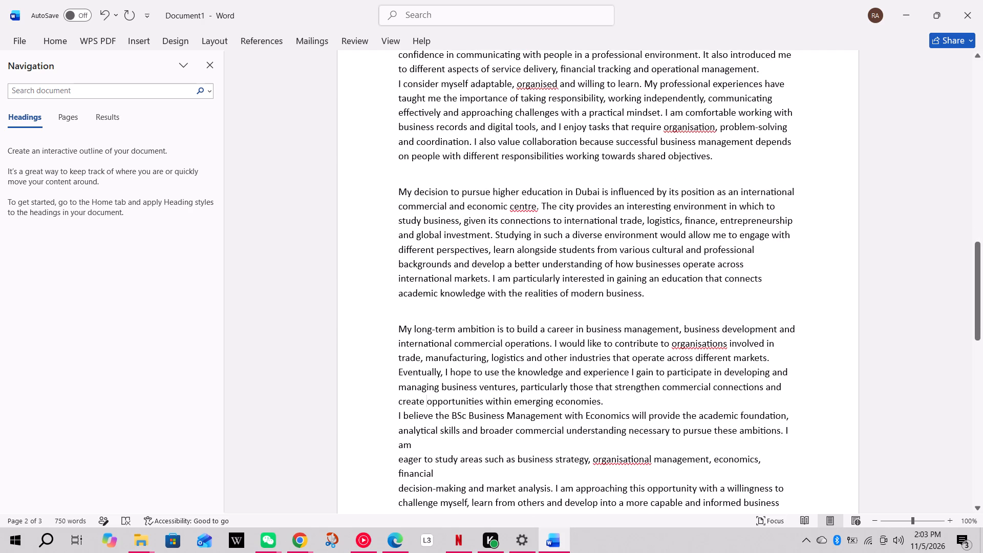
left_click(605, 403)
key("Return")
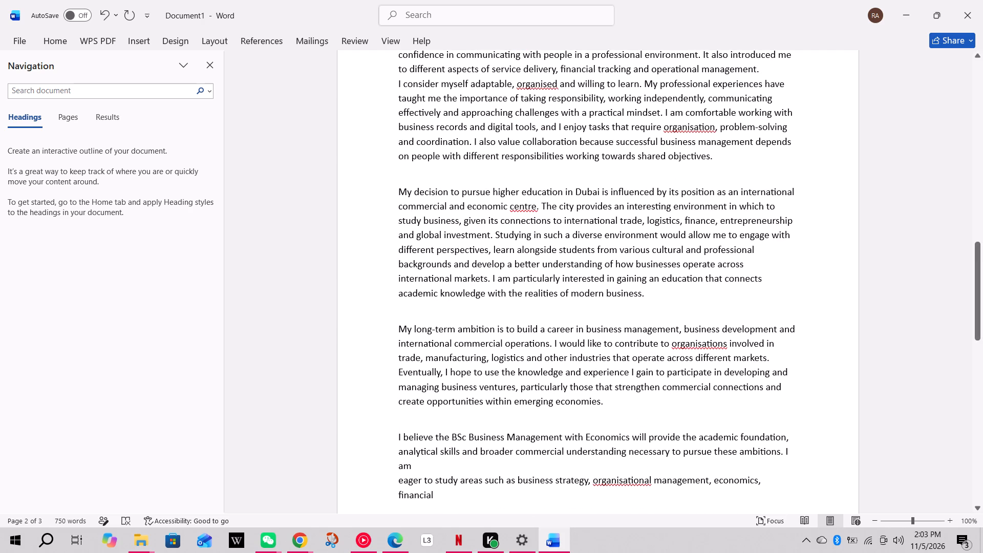
In the "I believe the BSc Business Management" paragraph, replace the line breaks after "I am" and "economics, financial" with spaces.
scroll(498, 427, "down", 2)
left_click(424, 410)
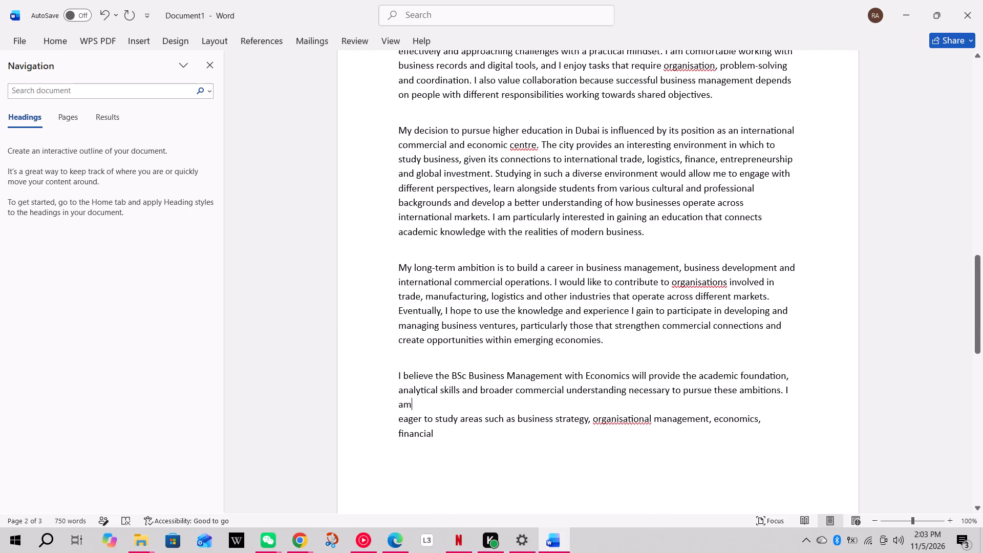
key("Delete")
key("space")
left_click(440, 422)
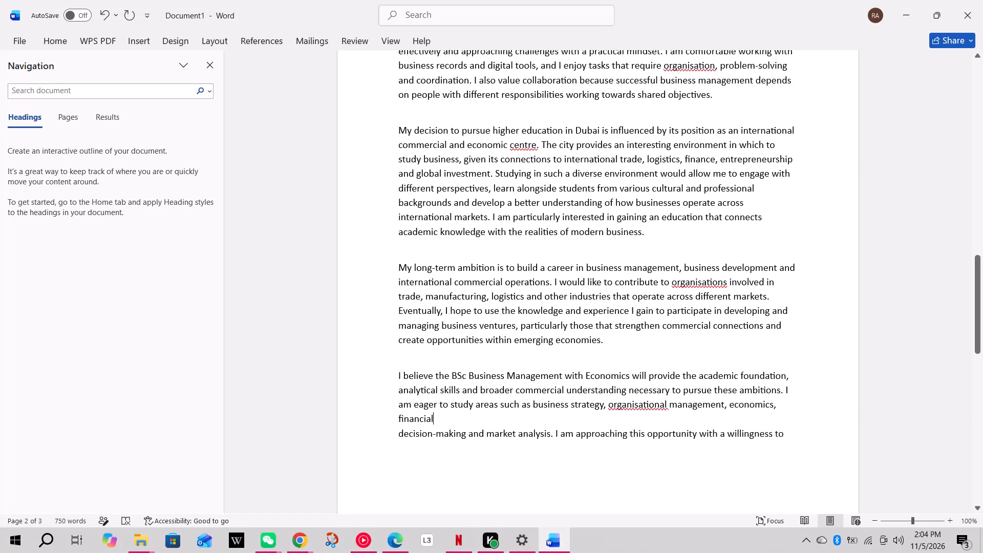
key("Delete")
key("space")
Join the remaining lines of the "I believe the BSc" paragraph, replacing the breaks after "willingness to" and "informed business" with spaces.
scroll(450, 416, "down", 3)
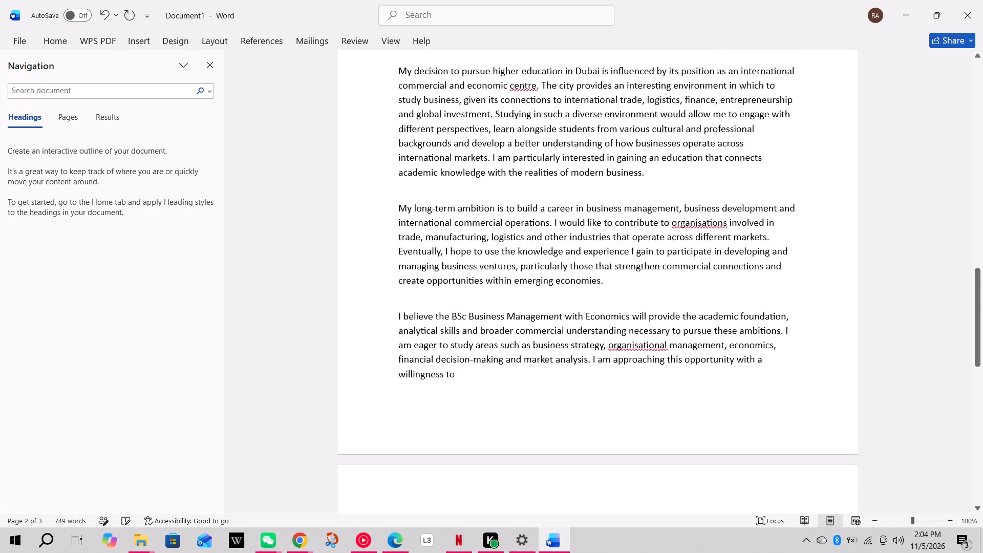
scroll(450, 416, "down", 3)
left_click(459, 251)
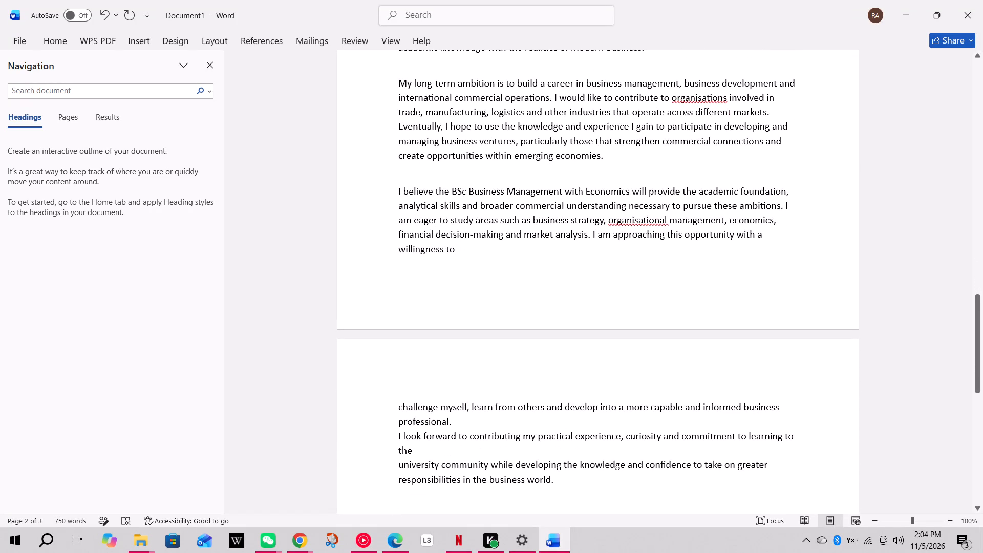
key("Delete")
key("space")
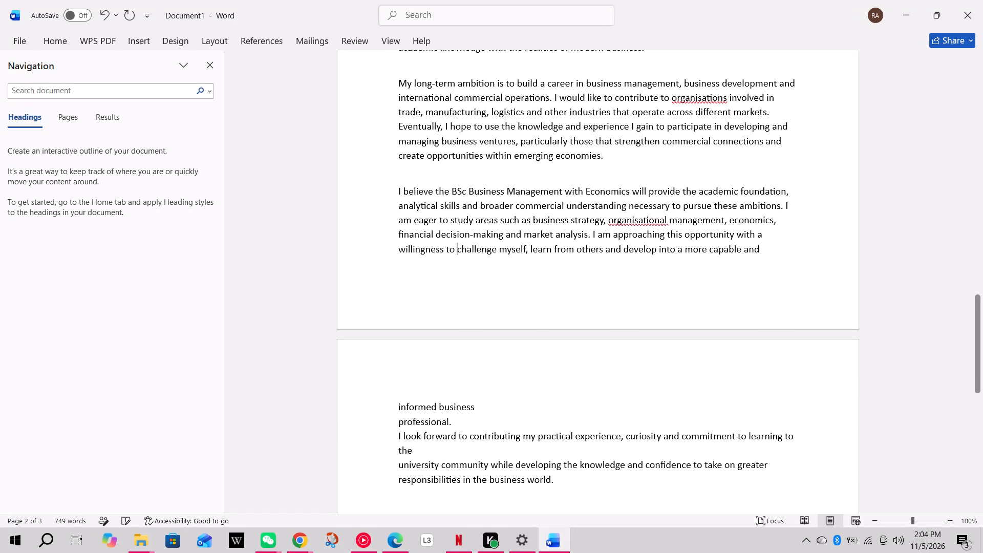
left_click(476, 408)
key("Delete")
key("space")
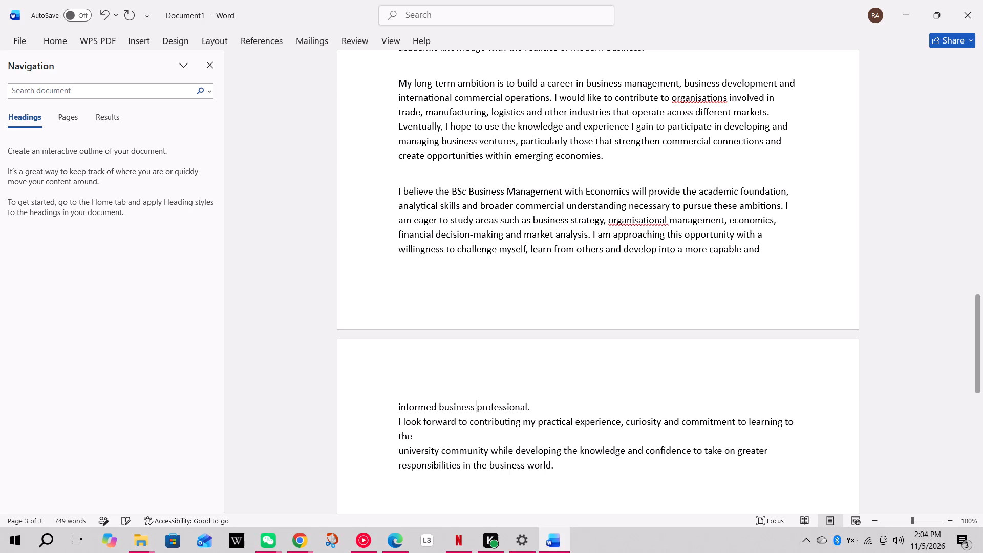
Insert a blank line after "informed business professional.", before the "I look forward to contributing" paragraph.
left_click(530, 407)
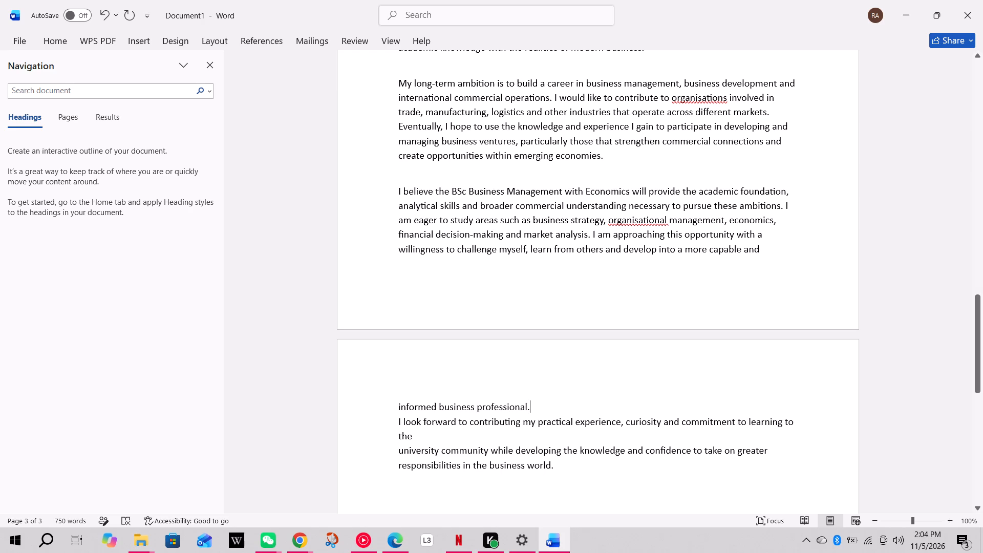
key("Return")
In the closing "I look forward to contributing" paragraph, replace the line break between "the" and "university community" with a space.
scroll(514, 402, "down", 2)
left_click(416, 415)
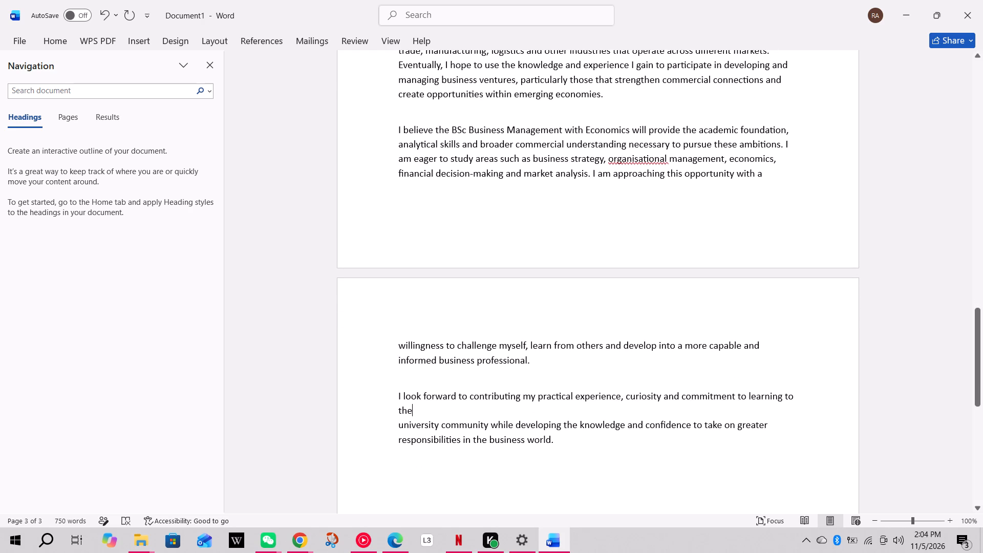
key("Delete")
key("space")
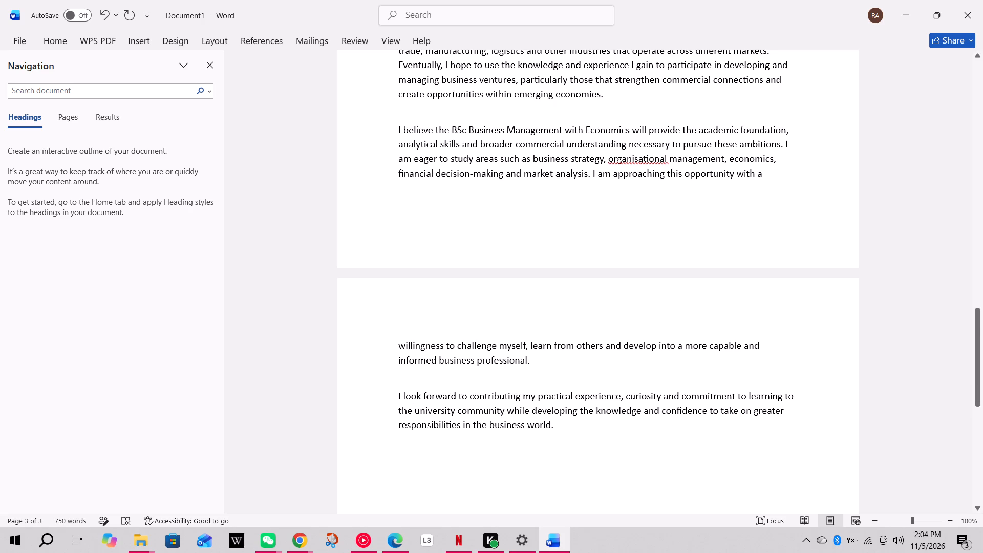
Save the document in the OneDrive Documents folder, named "Personal Statement -" followed by the applicant's full name.
scroll(536, 413, "down", 9)
scroll(536, 413, "up", 4)
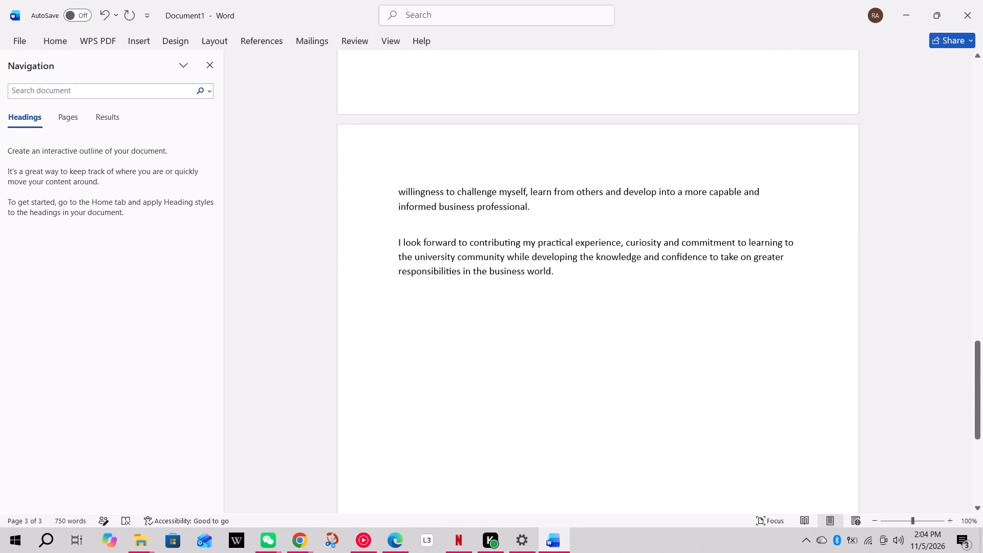
scroll(536, 413, "up", 15)
scroll(536, 413, "up", 13)
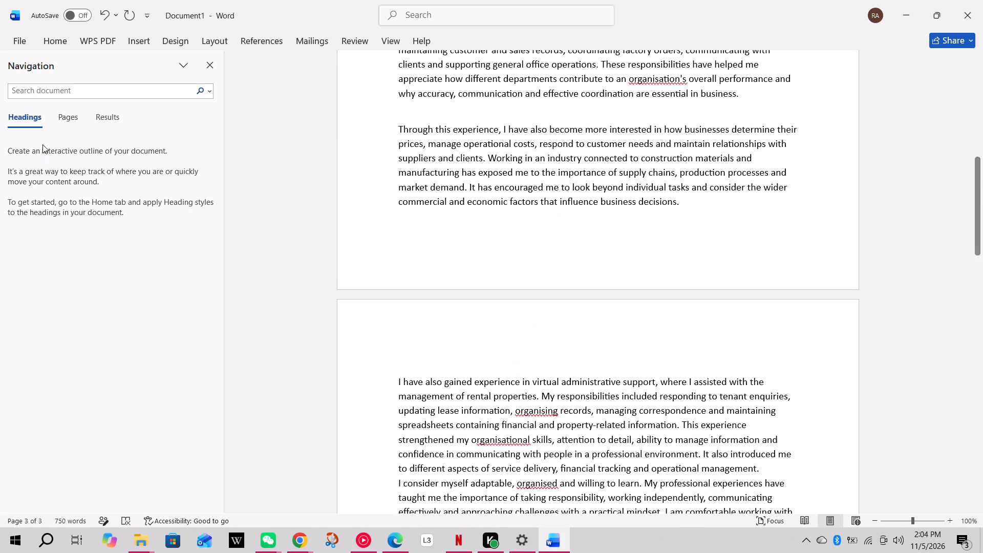
left_click(174, 18)
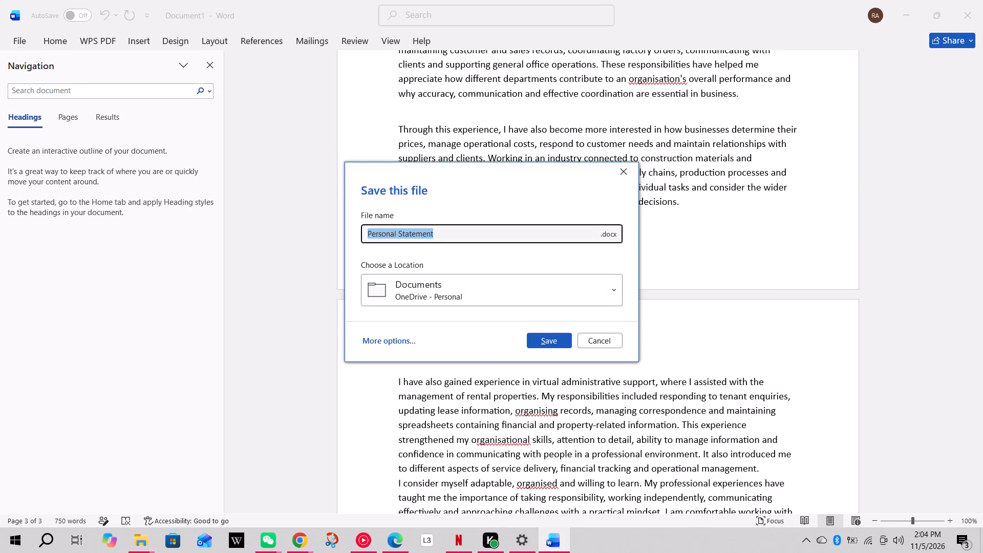
left_click(466, 230)
key("space")
type("-")
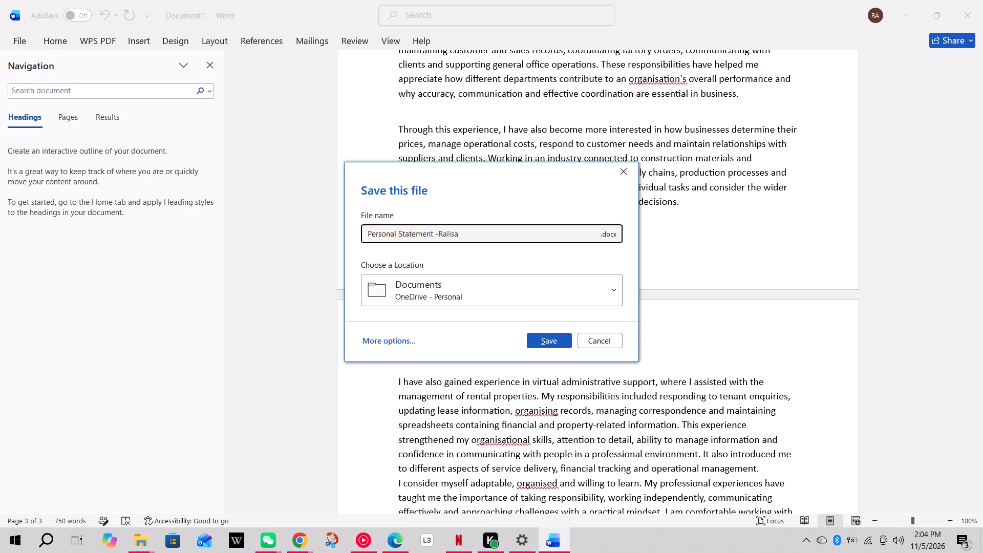
type("tieno")
left_click(548, 347)
Return to the top of the saved statement and dismiss the version history tip.
scroll(474, 212, "up", 5)
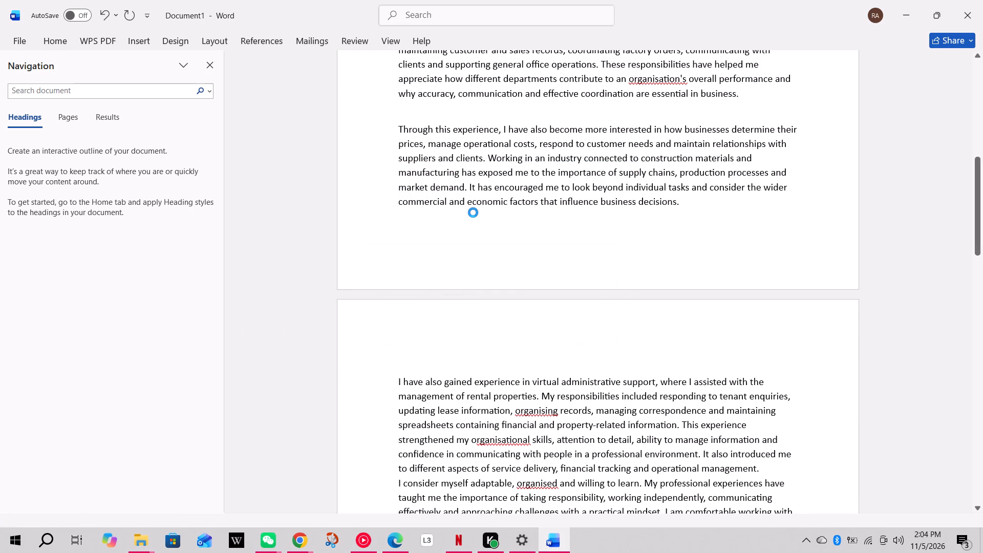
scroll(473, 212, "up", 4)
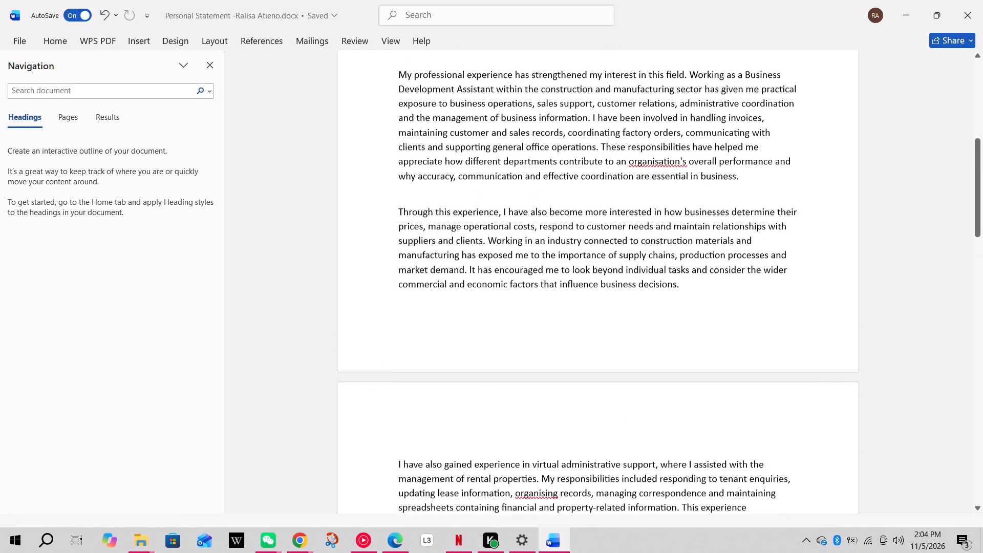
scroll(473, 213, "up", 13)
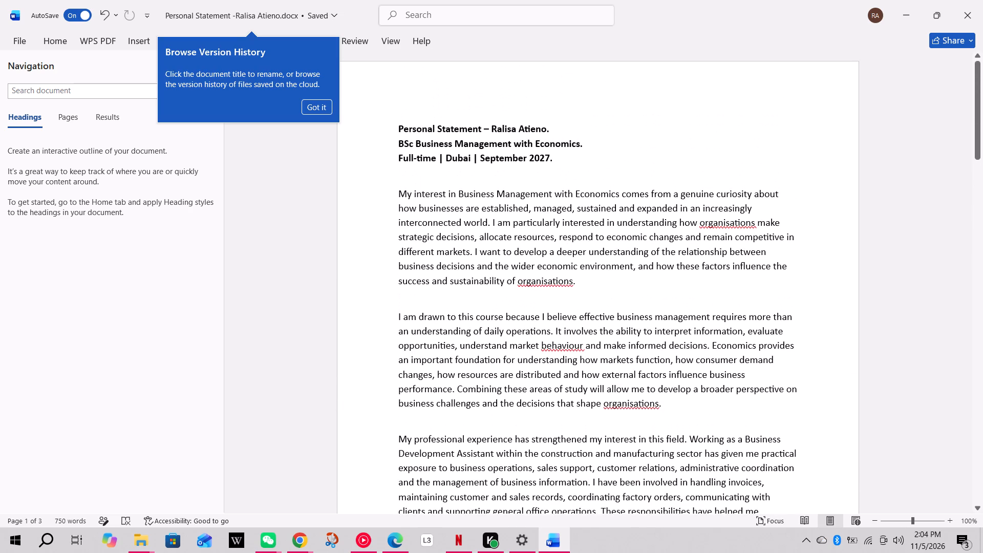
left_click(317, 104)
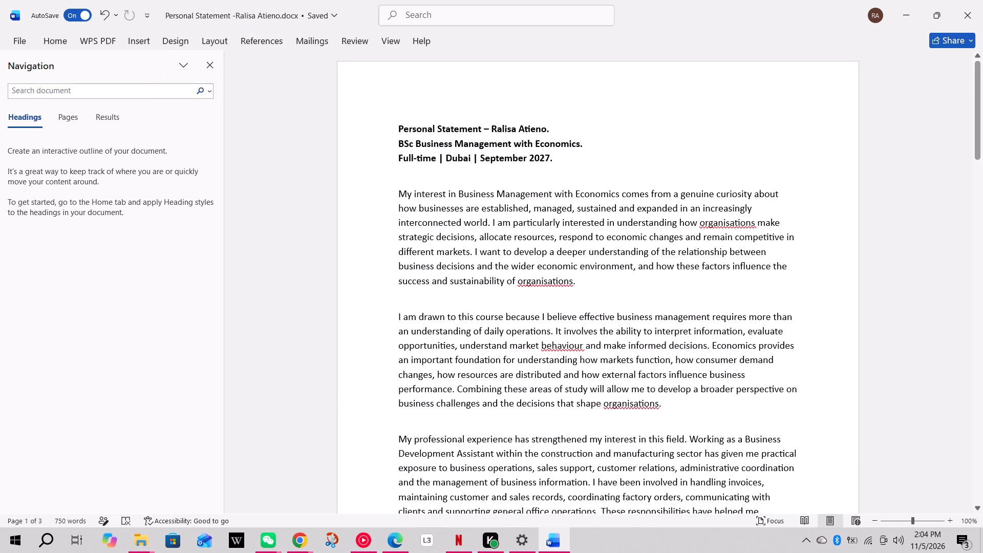
Correct both flagged words in the opening "My interest in Business Management" paragraph to the suggested spelling "organizations".
scroll(467, 169, "down", 1)
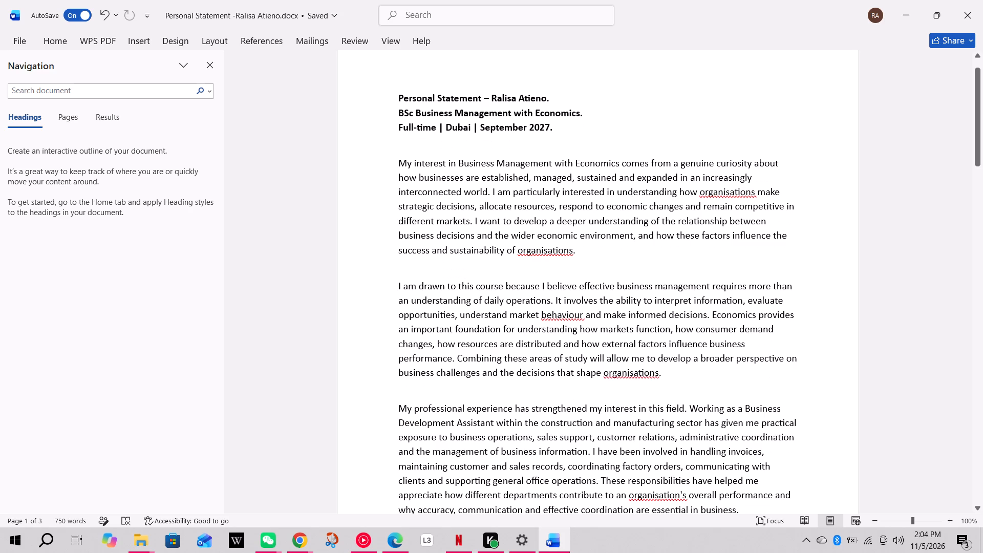
scroll(467, 169, "down", 1)
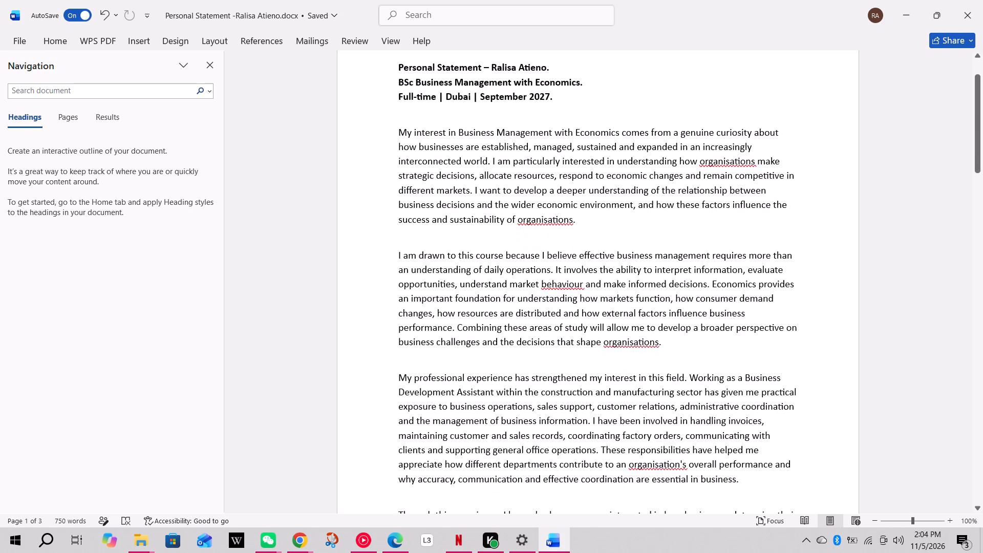
left_click(732, 164)
right_click(732, 164)
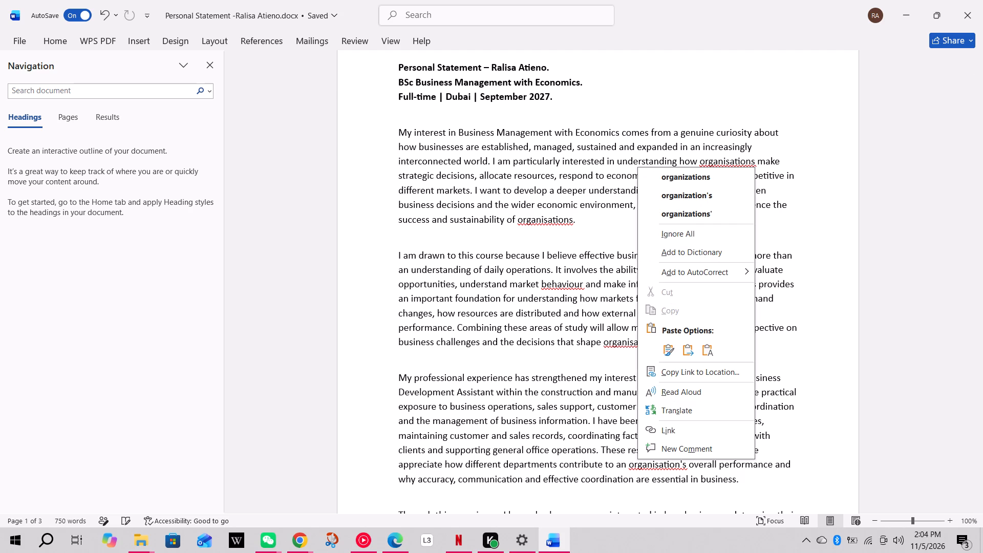
left_click(731, 177)
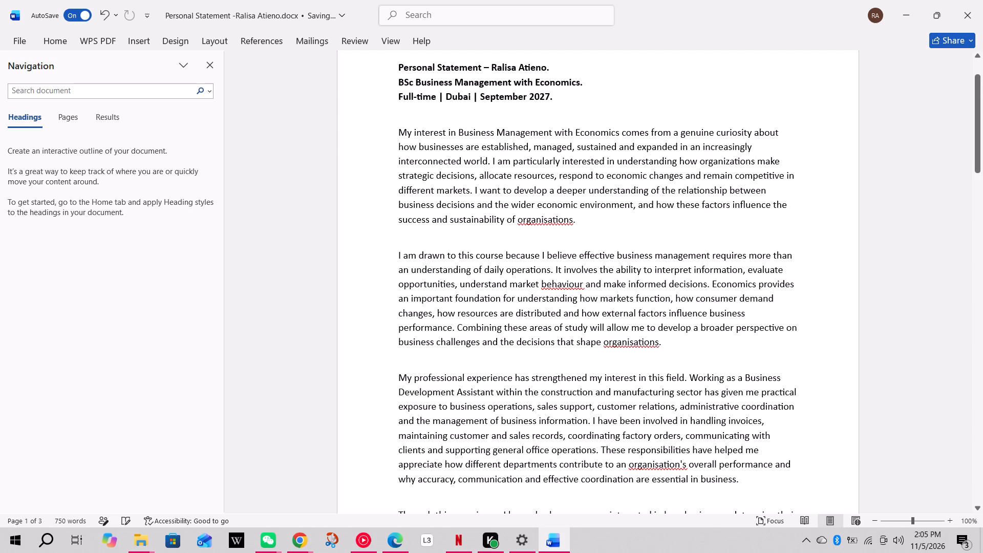
right_click(556, 224)
left_click(557, 241)
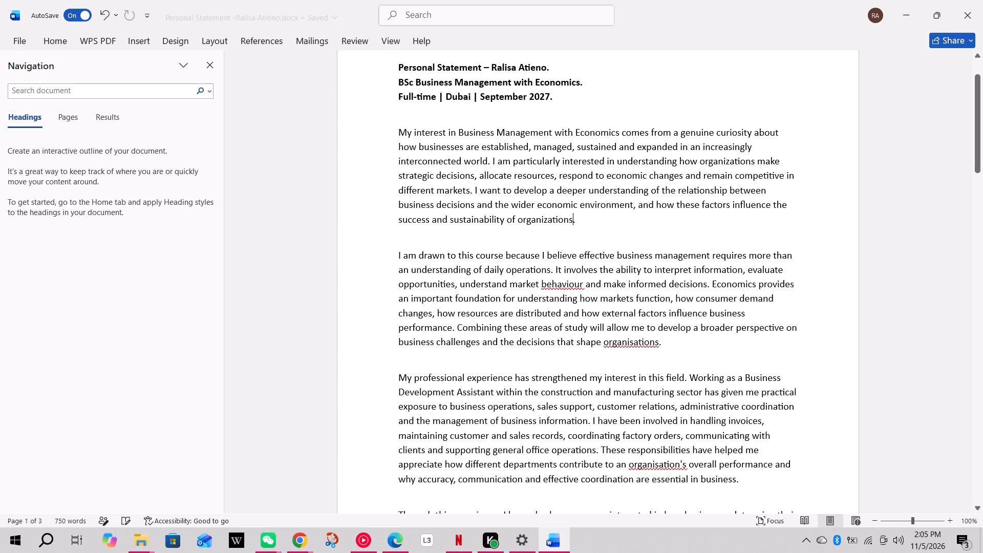
In the "I am drawn to this course" paragraph, correct the flagged words to "behavior" and "organizations".
scroll(644, 219, "down", 1)
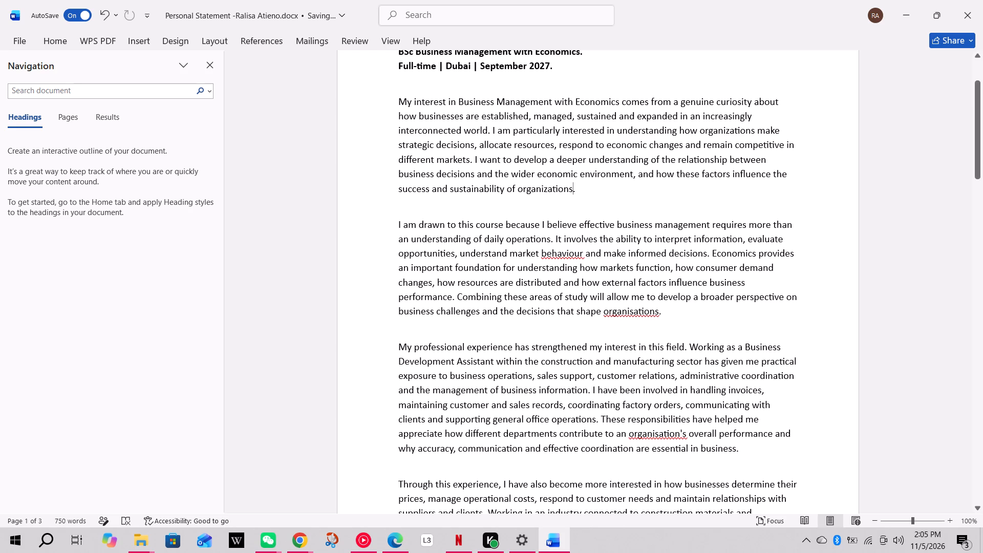
right_click(578, 256)
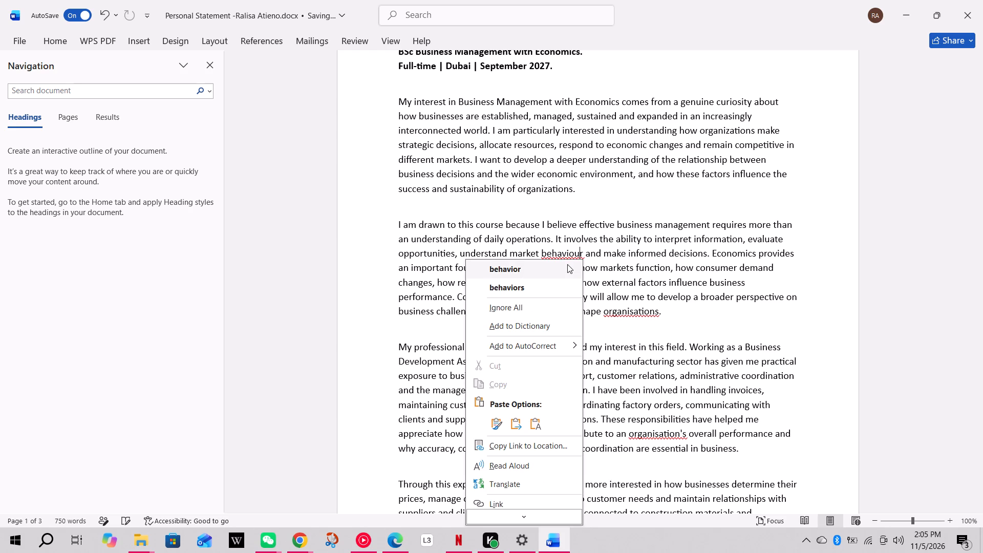
left_click(567, 264)
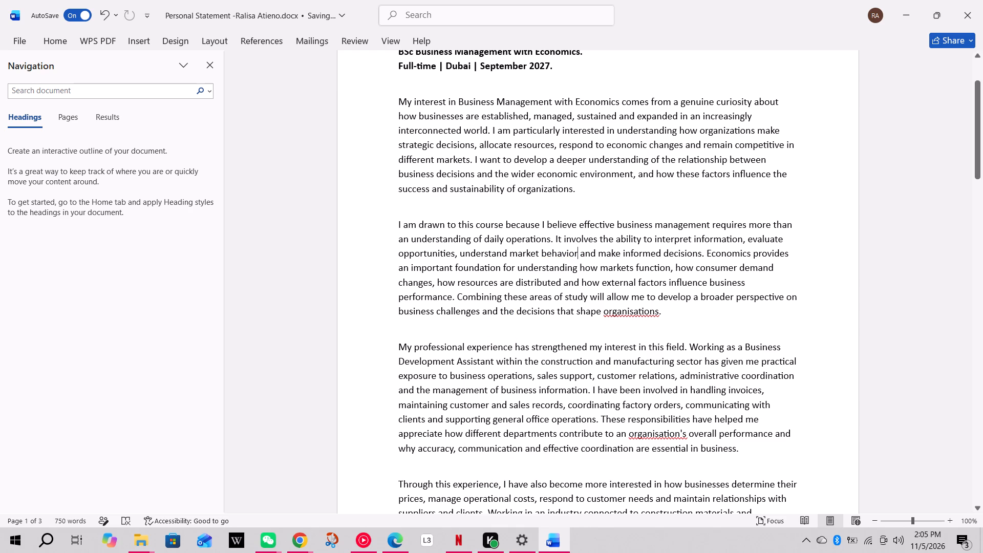
scroll(618, 248, "down", 1)
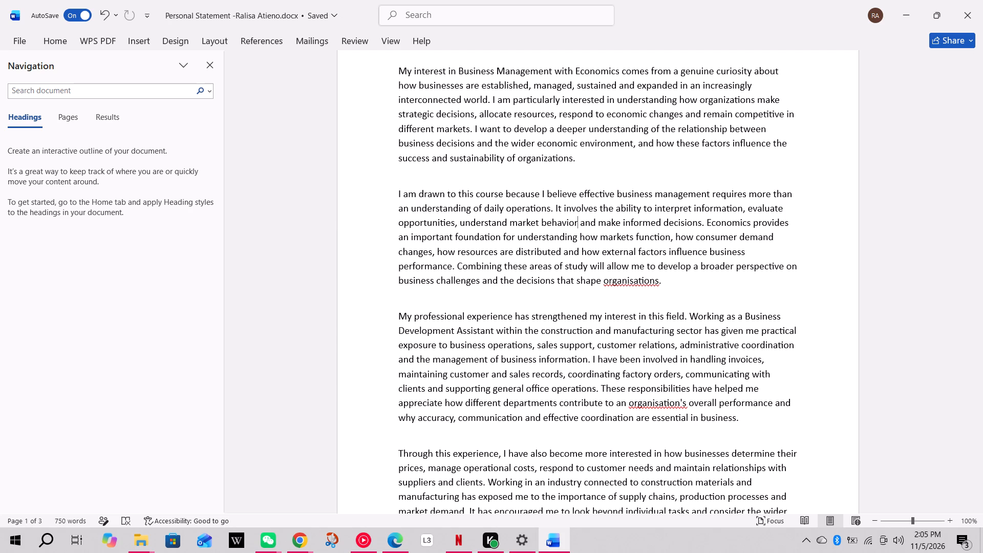
right_click(628, 281)
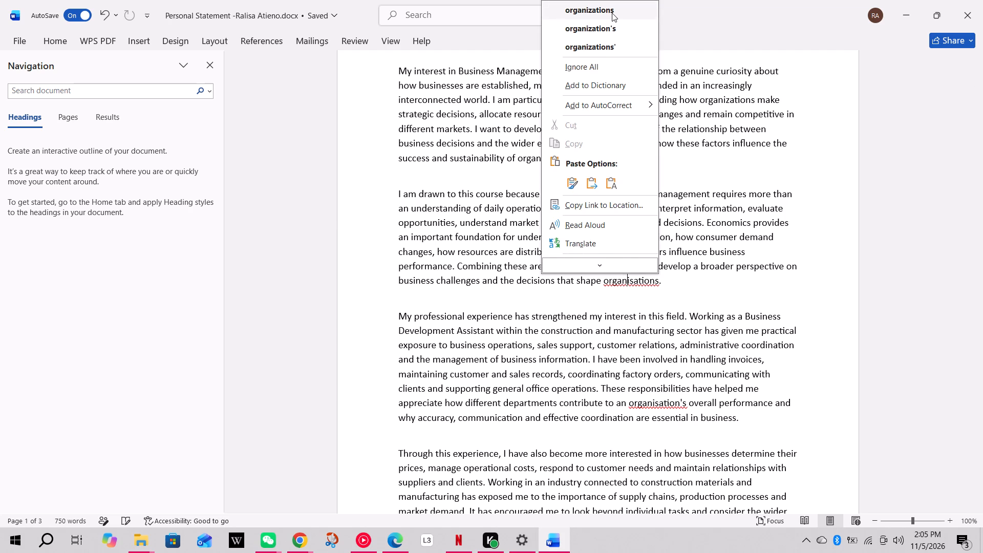
left_click(612, 13)
Correct the flagged word in the "My professional experience" paragraph to "organization's".
scroll(739, 249, "down", 1)
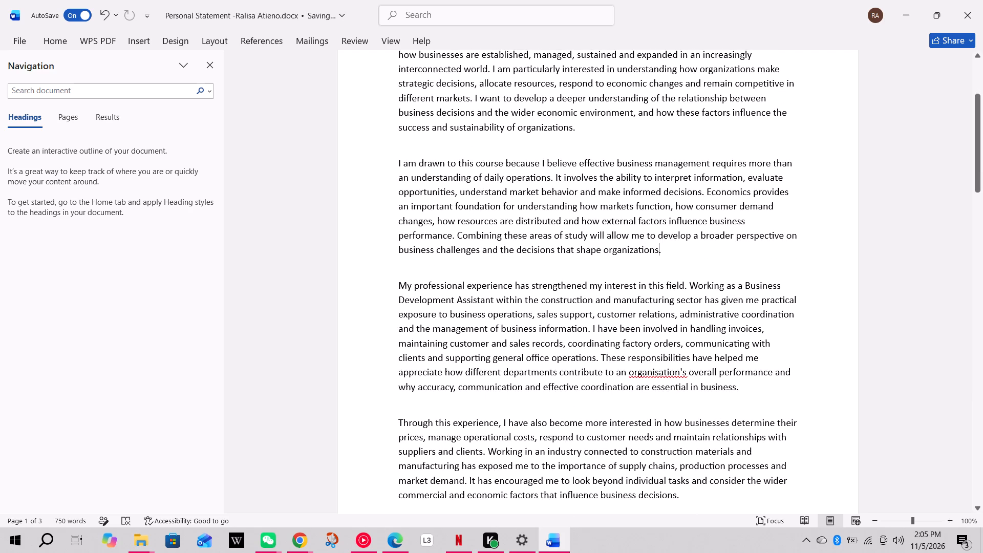
scroll(740, 251, "down", 3)
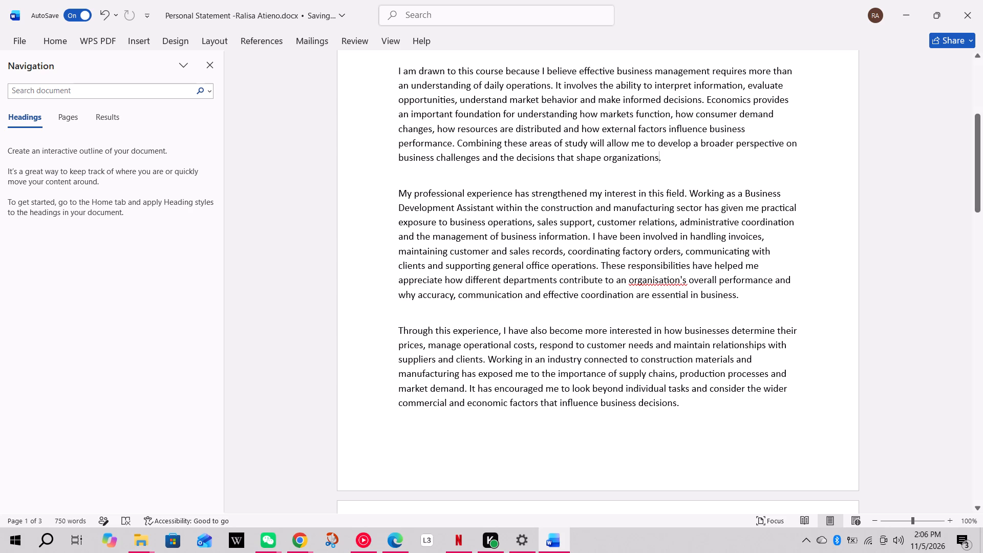
scroll(613, 230, "down", 1)
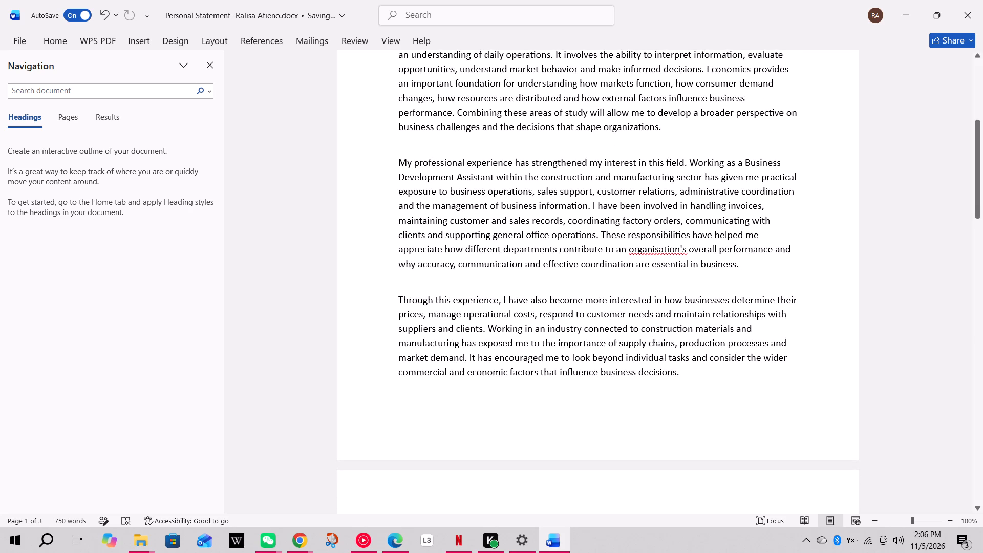
right_click(671, 250)
left_click(665, 265)
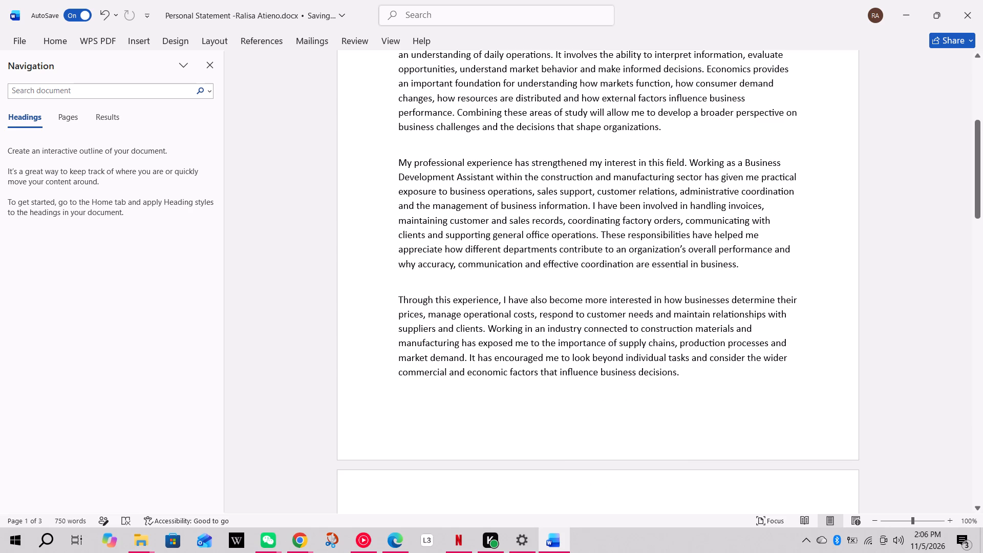
In the "I have also gained experience" paragraph on page 2, correct the flagged words to "organizing" and "organizational".
scroll(520, 223, "down", 1)
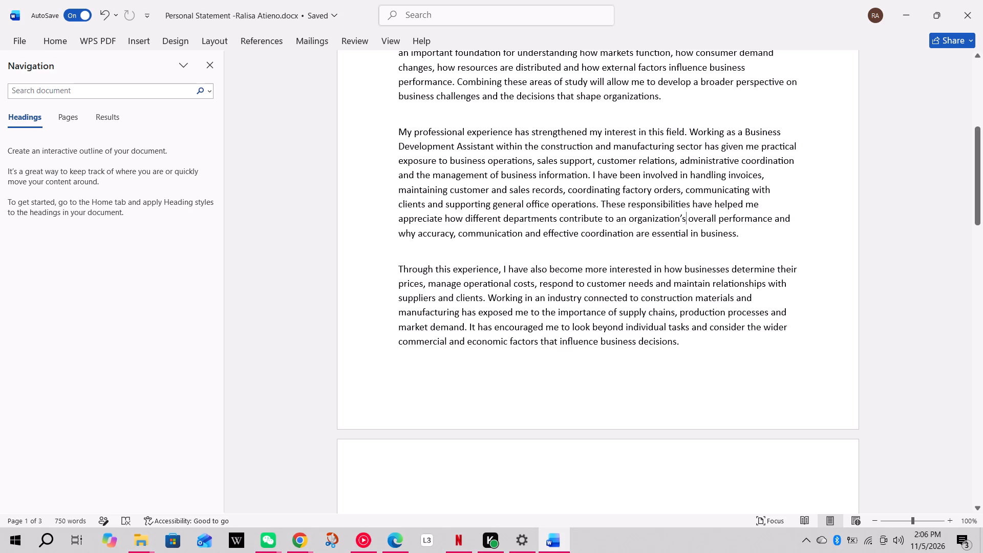
scroll(520, 223, "down", 1)
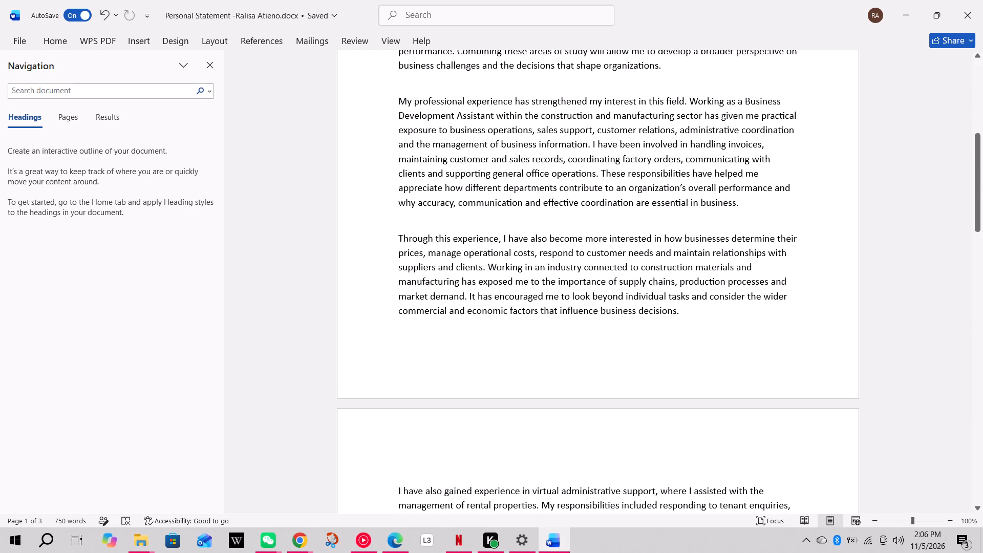
scroll(520, 223, "down", 1)
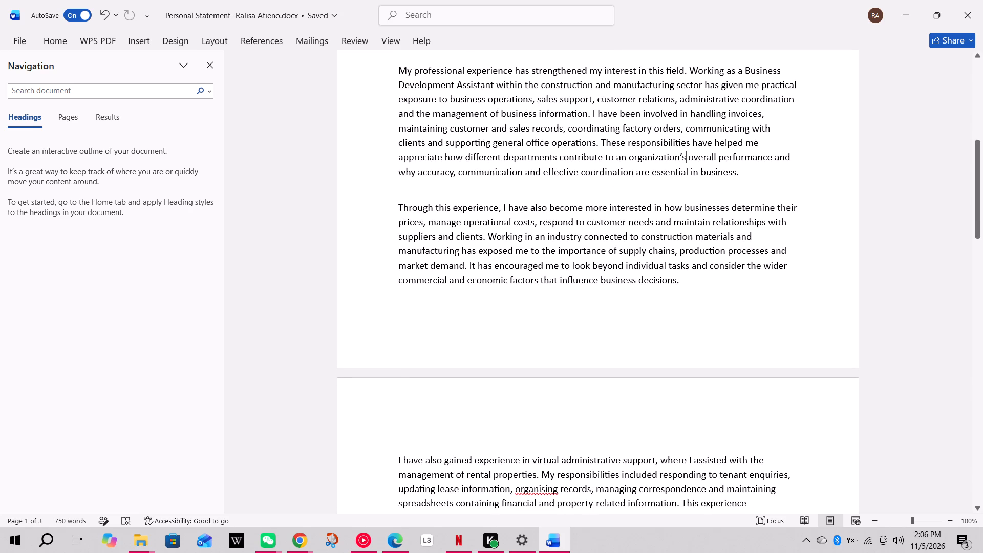
scroll(520, 223, "down", 1)
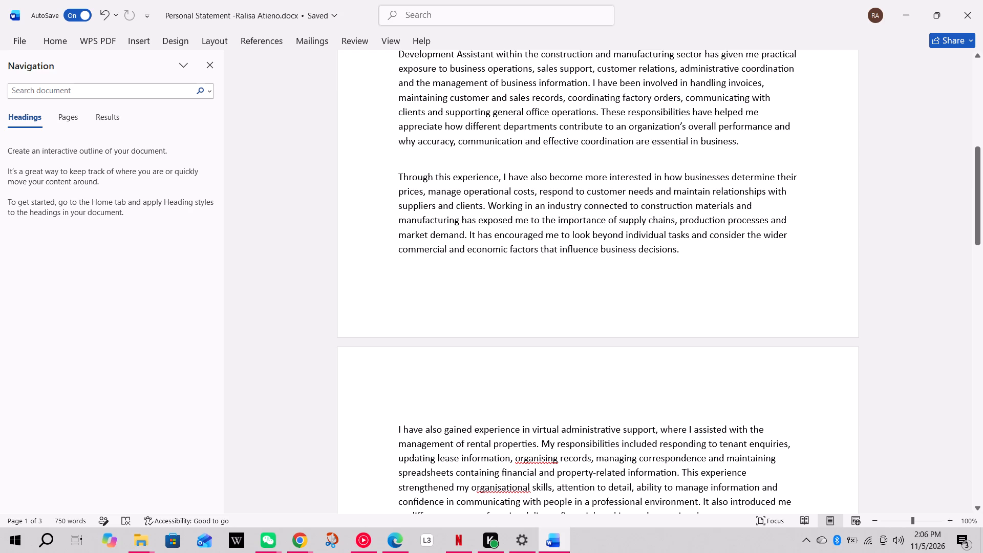
scroll(680, 197, "down", 3)
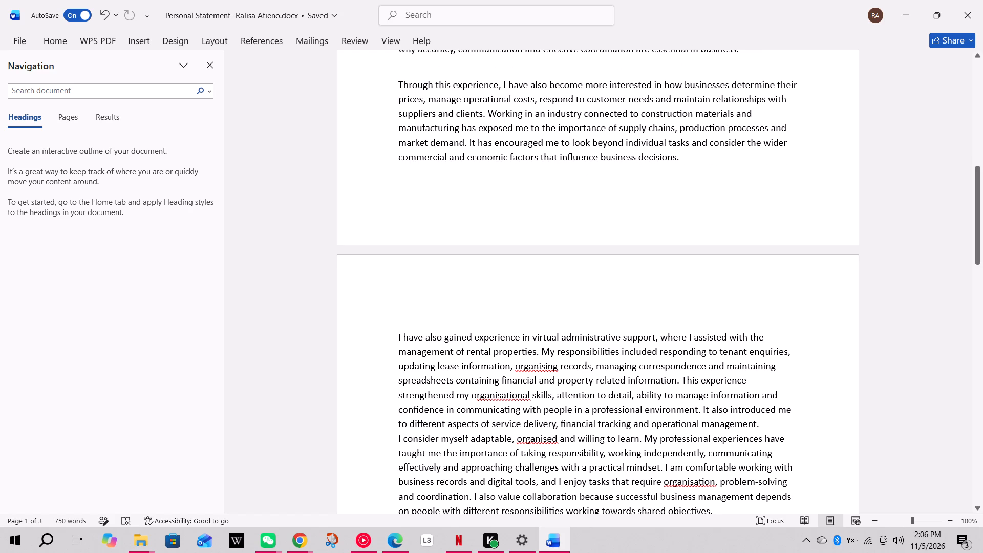
scroll(687, 160, "down", 2)
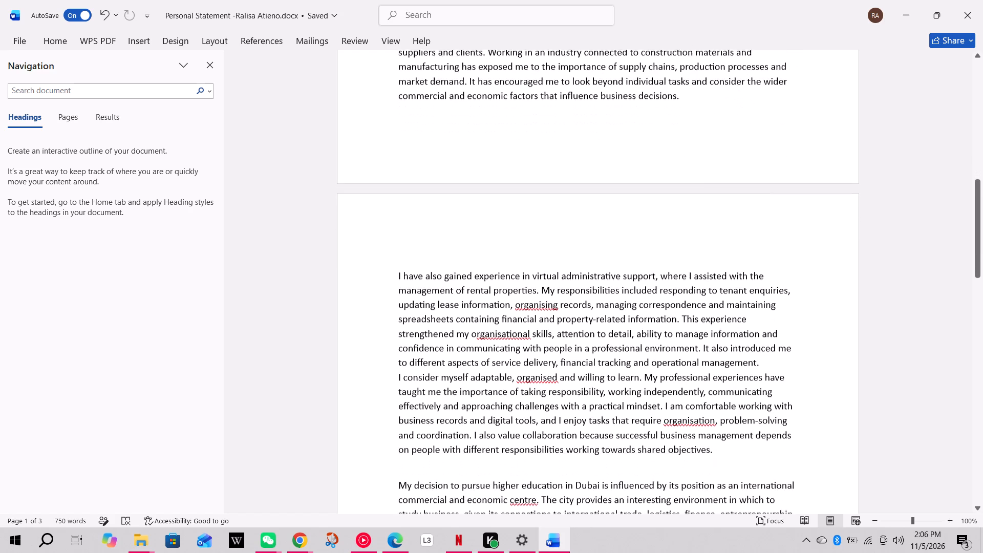
scroll(687, 160, "down", 4)
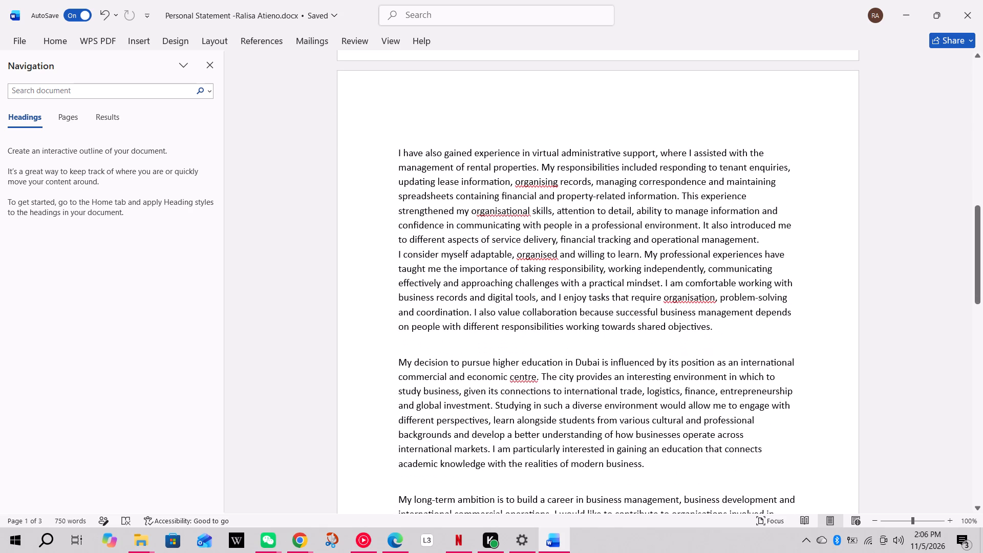
right_click(541, 181)
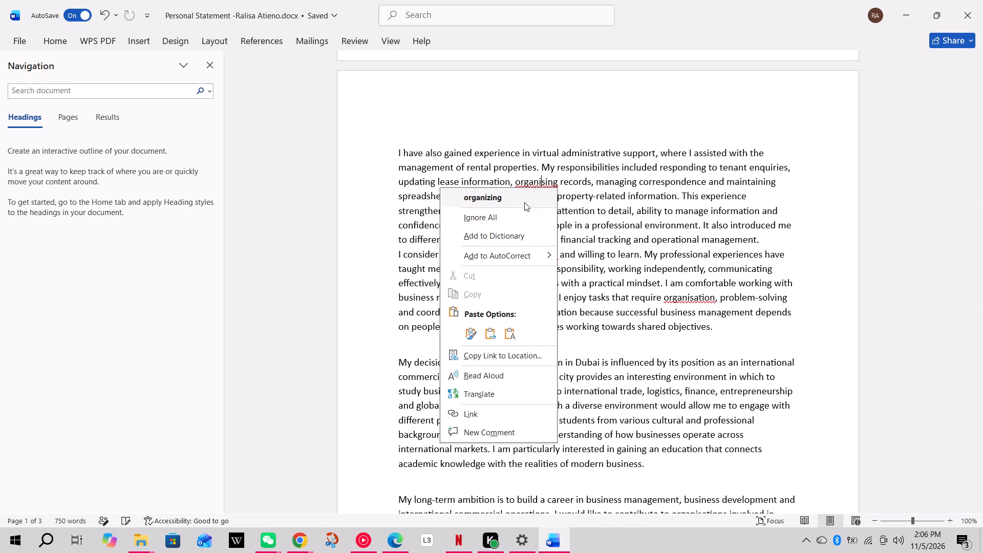
left_click(524, 202)
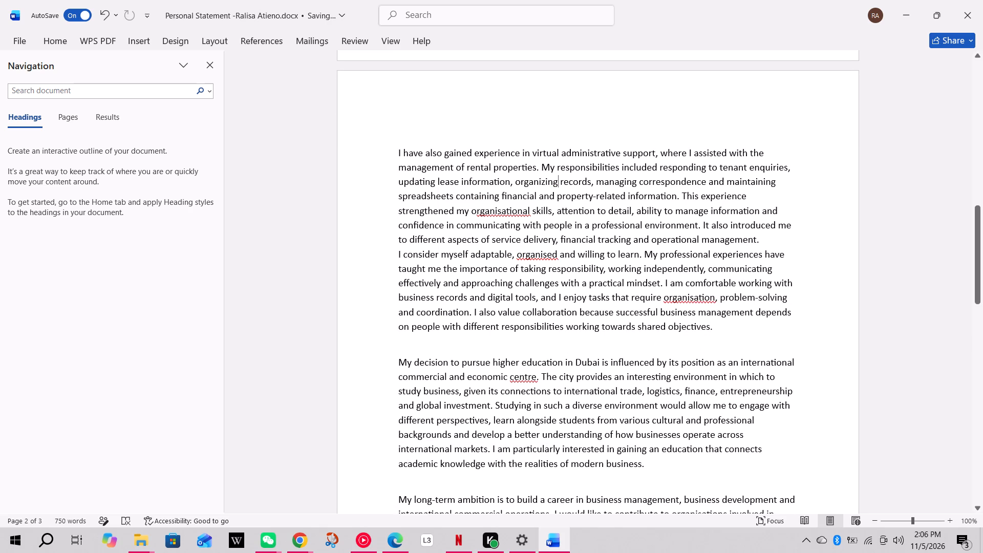
scroll(732, 170, "down", 1)
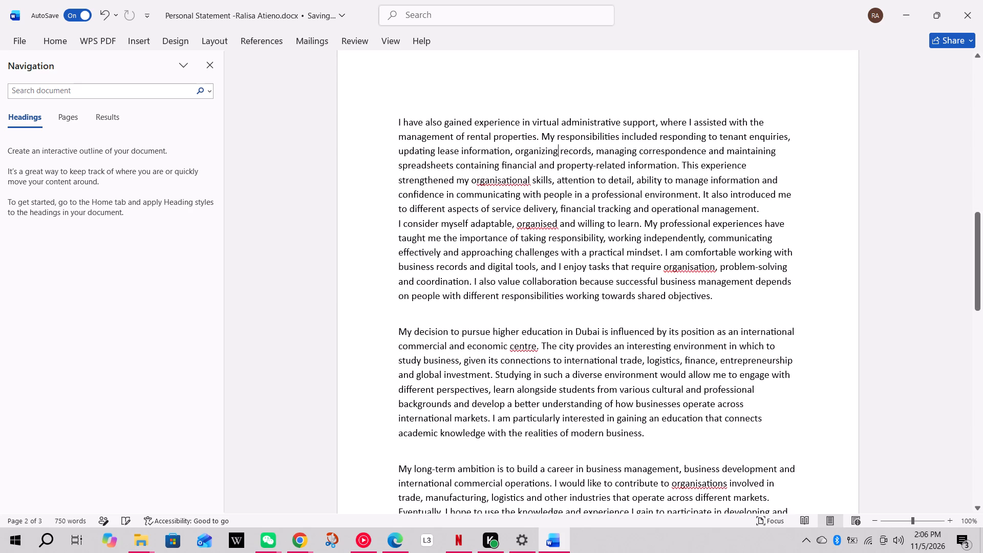
right_click(514, 184)
left_click(505, 197)
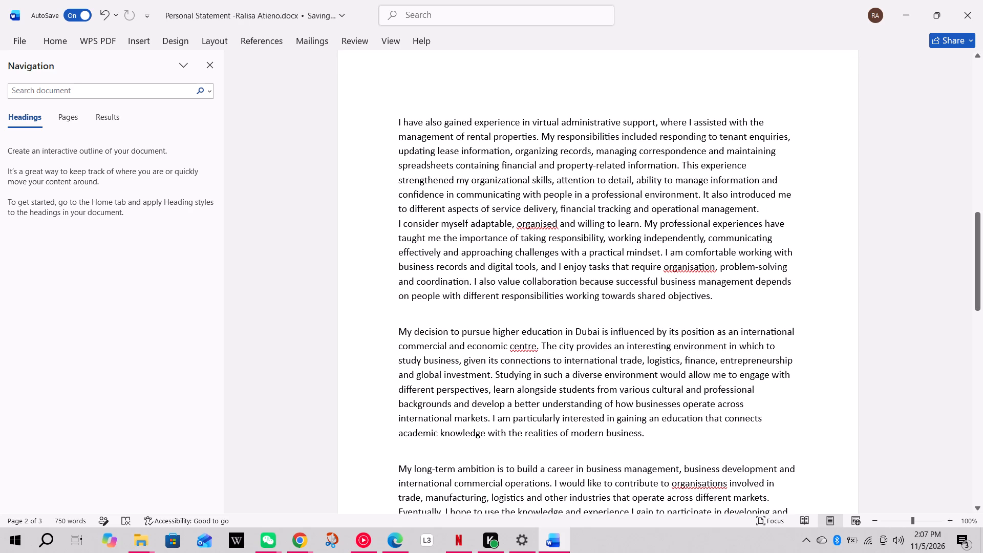
In the "I consider myself adaptable" paragraph, correct the flagged words to "organized" and "organization".
right_click(550, 226)
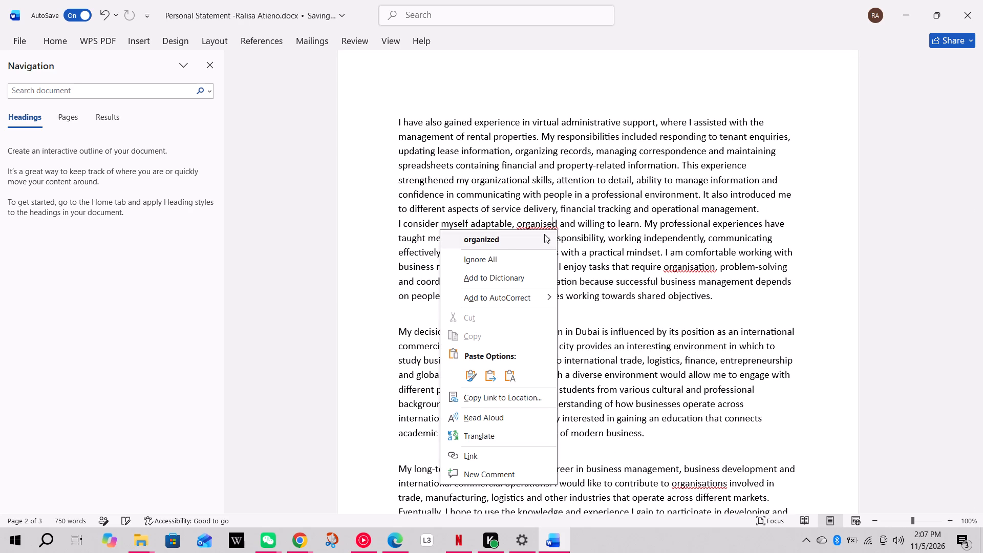
left_click(544, 235)
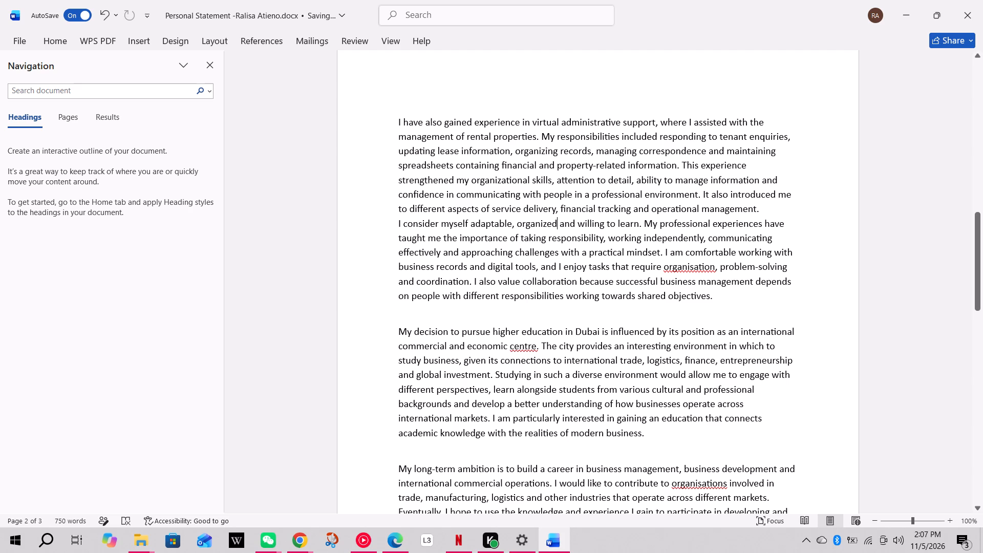
right_click(686, 268)
left_click(680, 19)
Correct the flagged word after "commercial and economic" in the "My decision to pursue higher education" paragraph to "center".
scroll(679, 186, "down", 5)
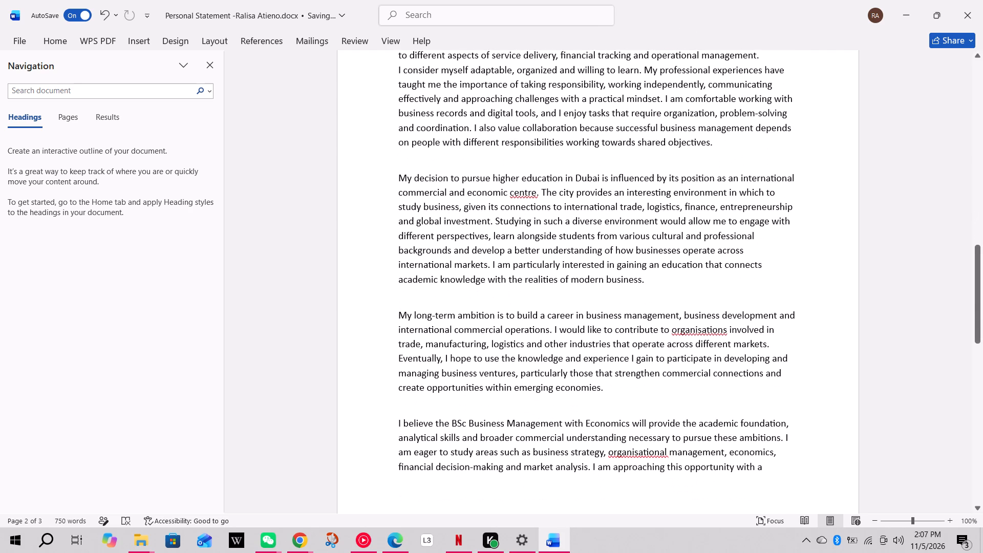
right_click(518, 194)
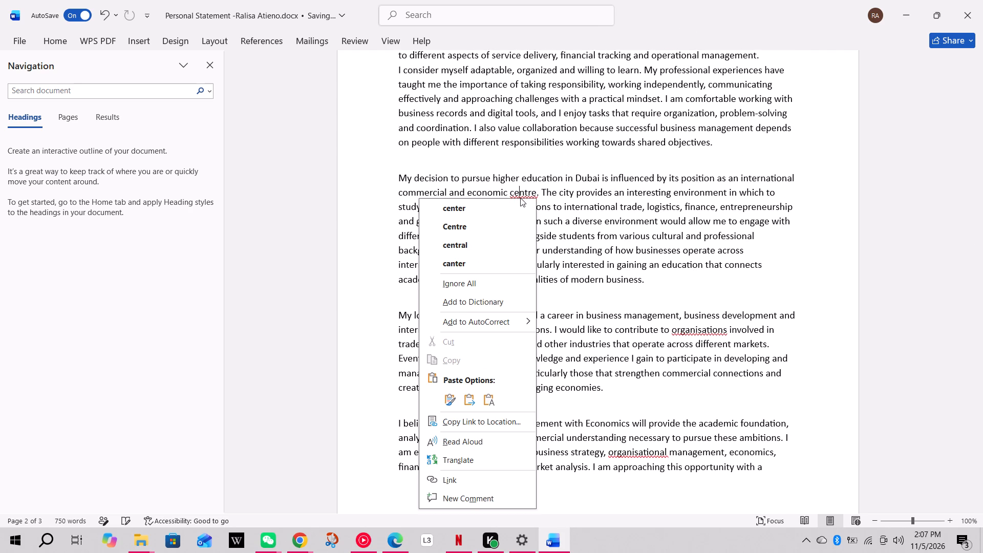
left_click(515, 201)
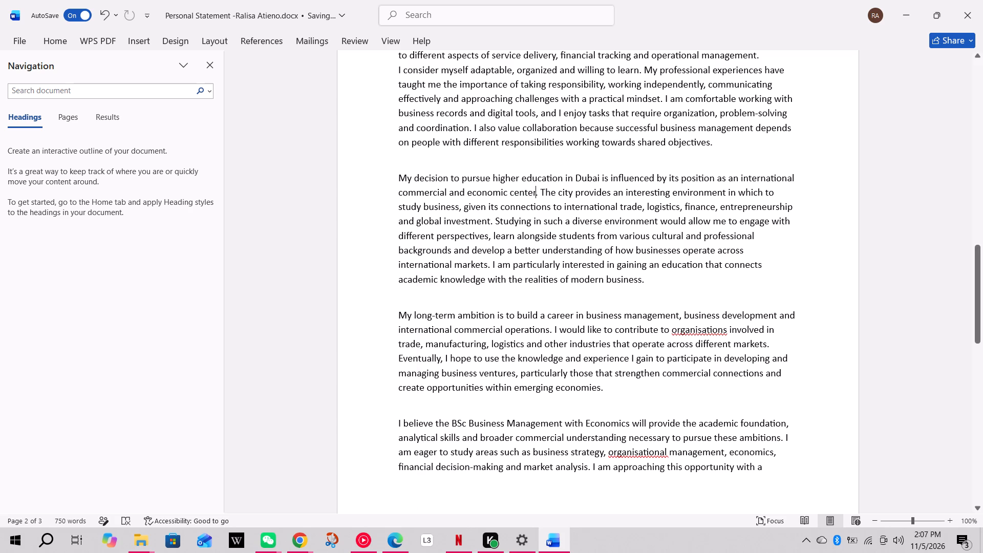
Correct the flagged word after "contribute to" in the "My long-term ambition" paragraph to "organizations".
scroll(598, 195, "down", 1)
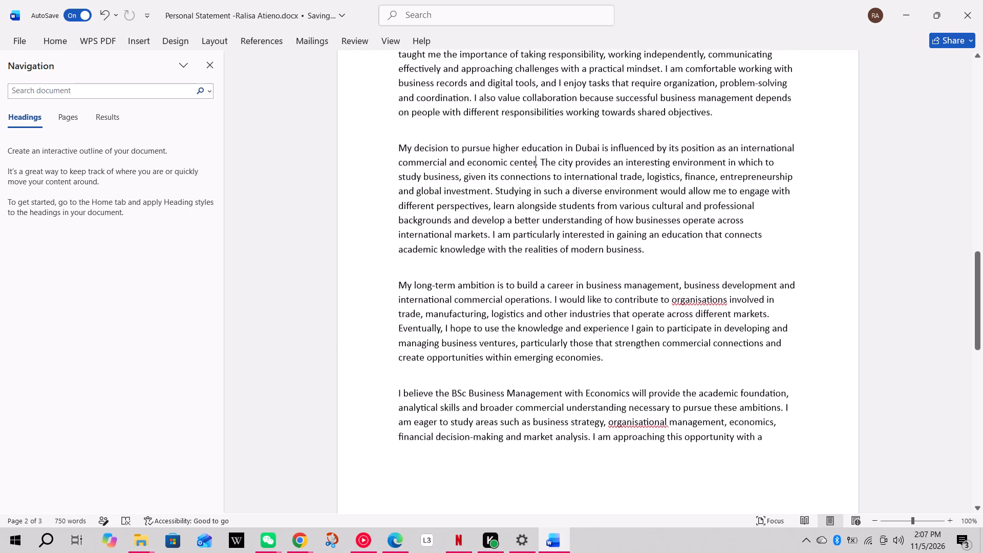
scroll(598, 195, "down", 1)
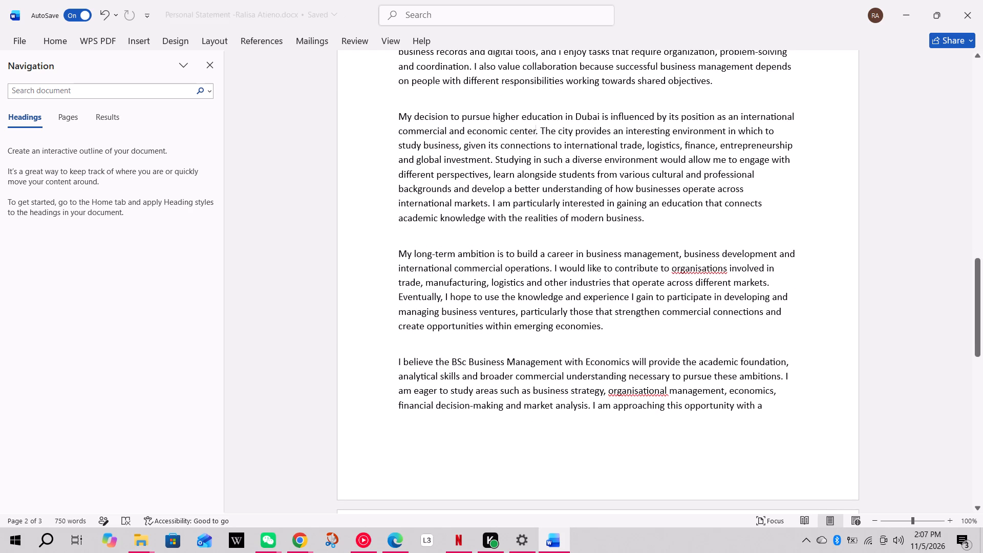
scroll(597, 193, "down", 1)
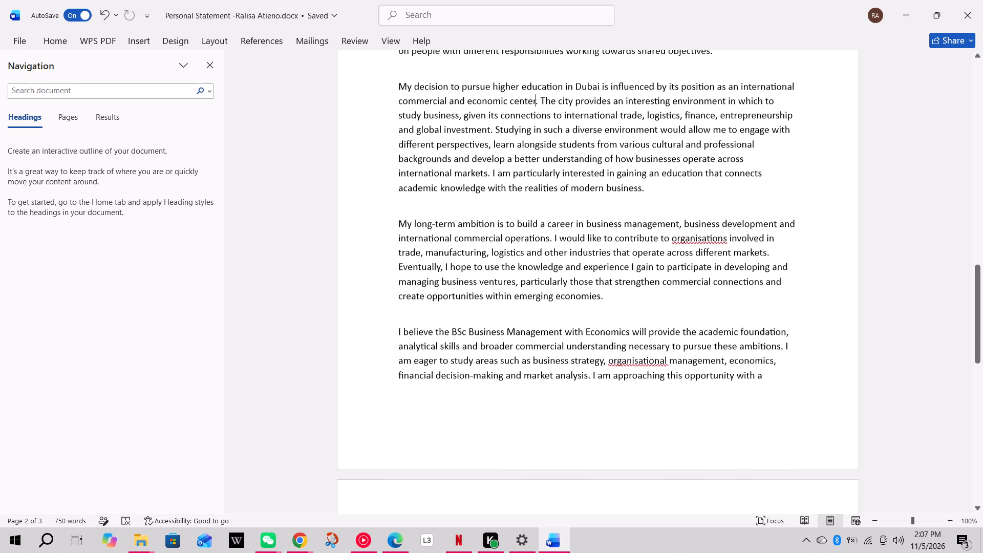
scroll(597, 193, "down", 1)
right_click(709, 210)
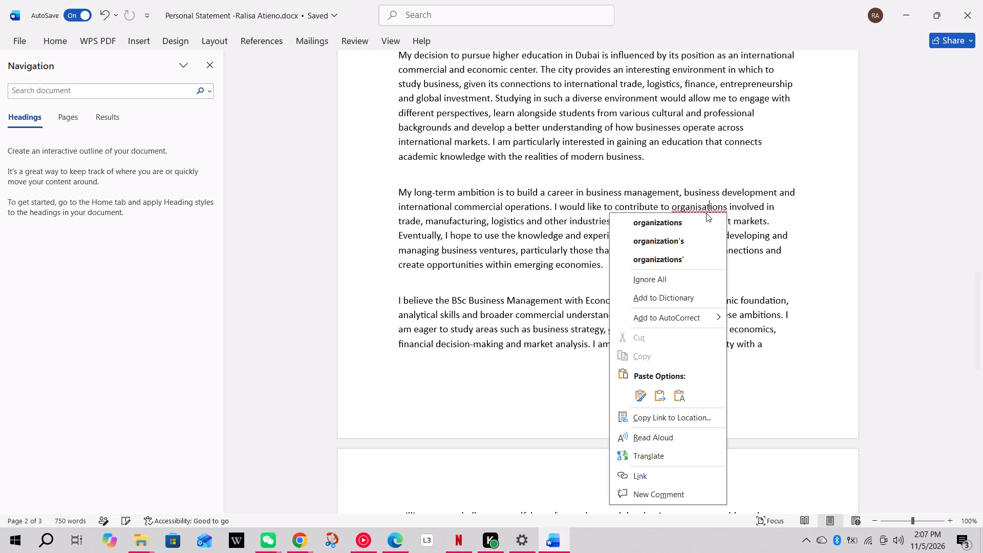
left_click(700, 219)
Correct the flagged word before "management, economics" in the "I believe the BSc Business Management with Economics" paragraph to "organizational".
right_click(640, 333)
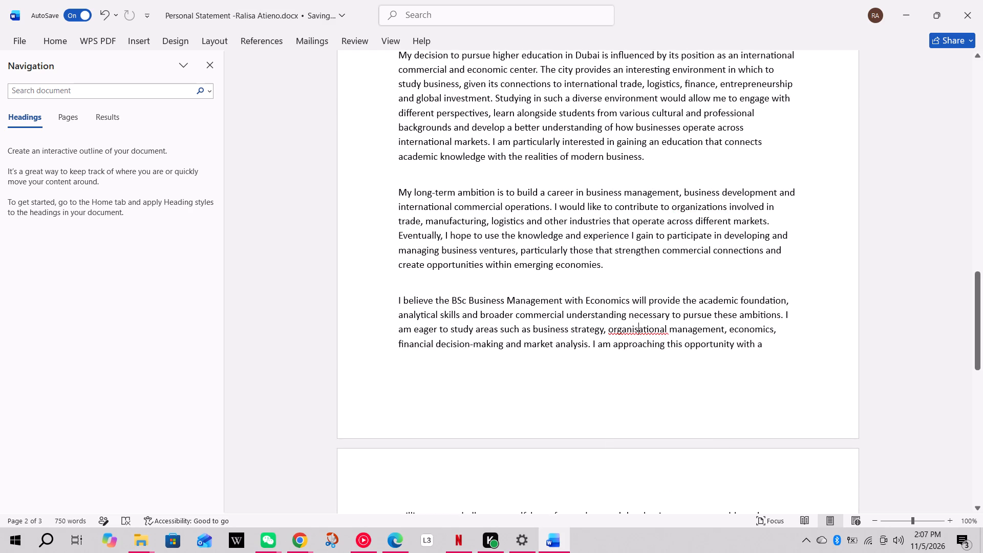
left_click(600, 78)
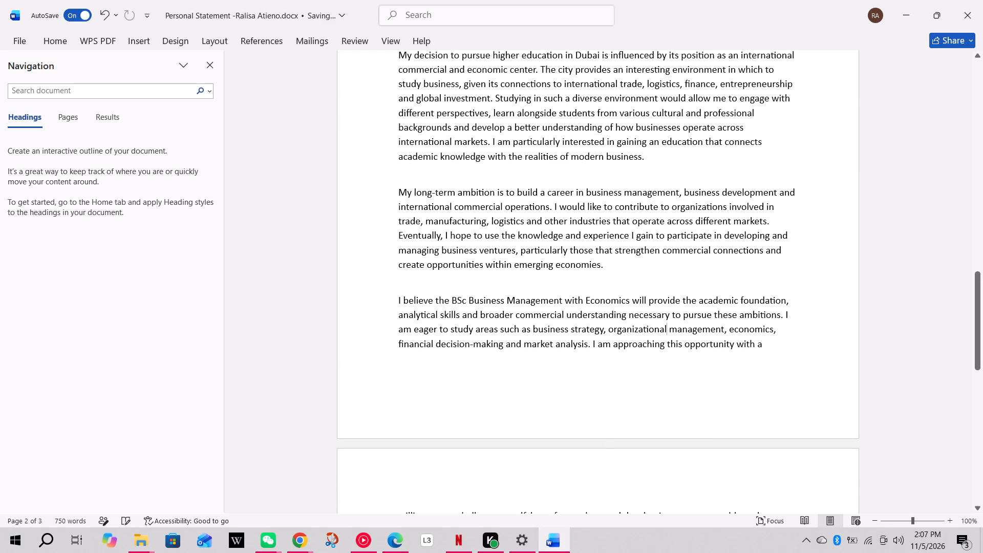
Examine the closing paragraphs and the page break between pages 2 and 3 of the personal statement.
scroll(686, 136, "down", 3)
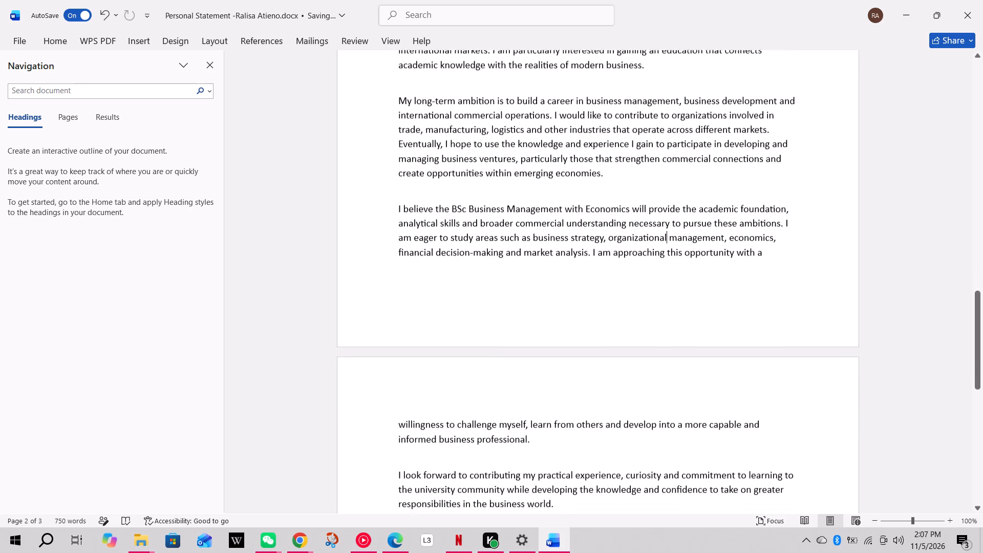
scroll(686, 136, "down", 1)
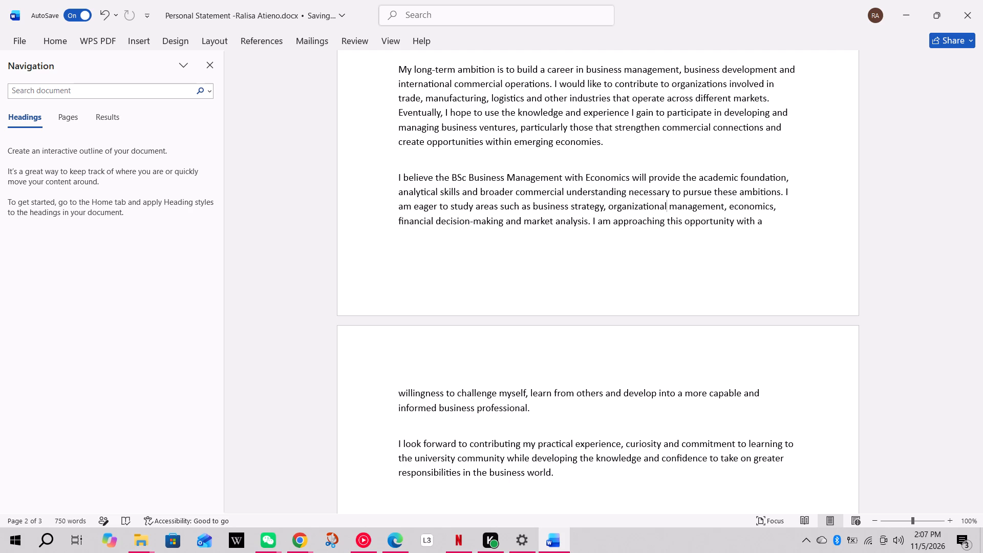
scroll(686, 137, "down", 3)
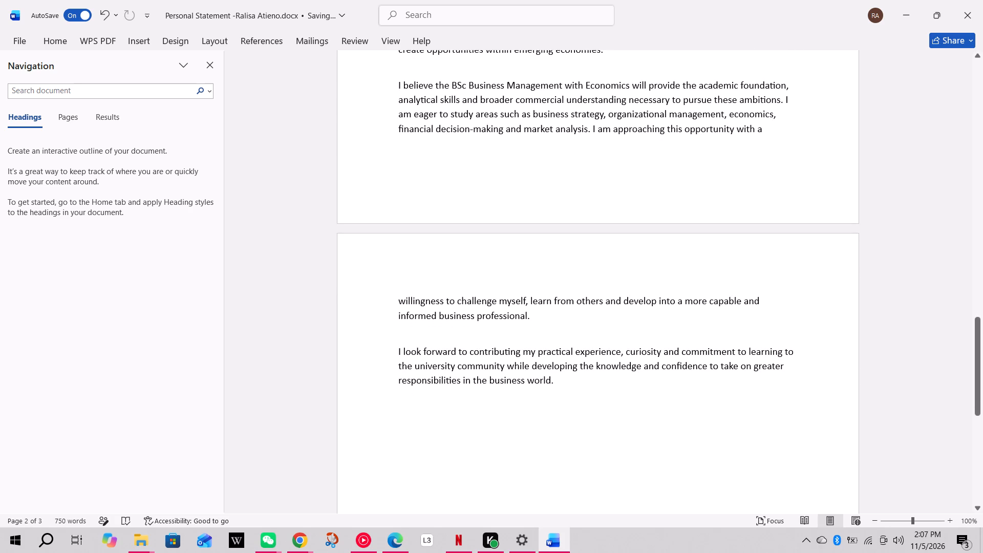
scroll(686, 137, "down", 1)
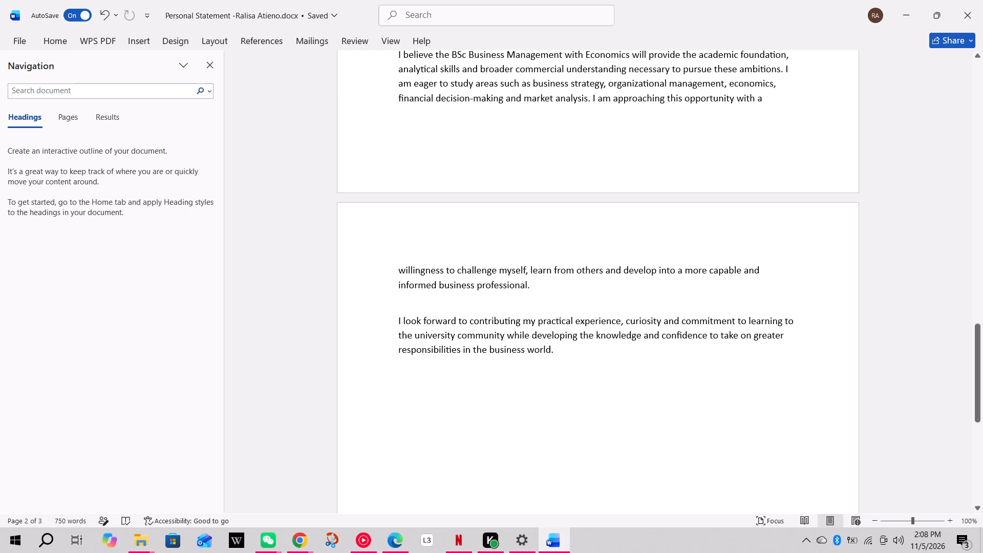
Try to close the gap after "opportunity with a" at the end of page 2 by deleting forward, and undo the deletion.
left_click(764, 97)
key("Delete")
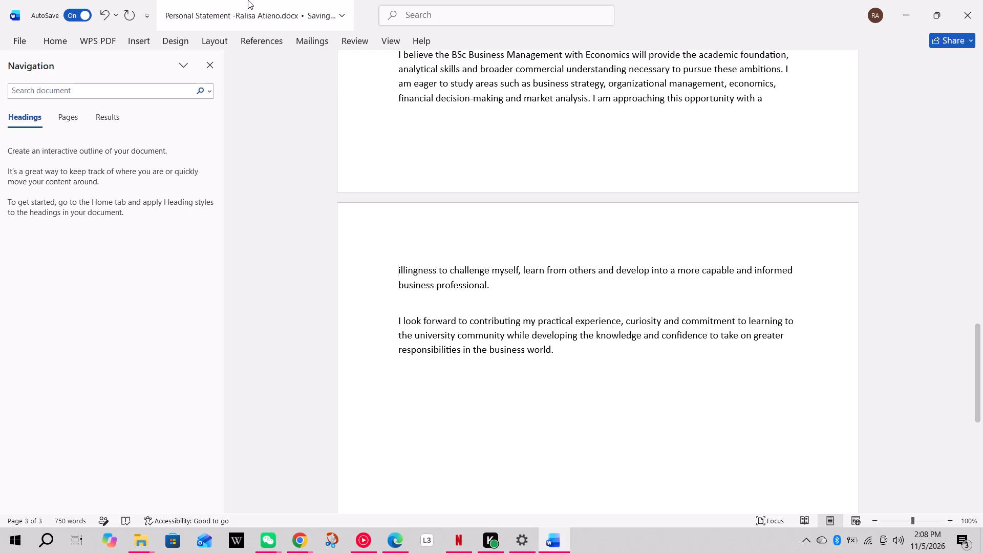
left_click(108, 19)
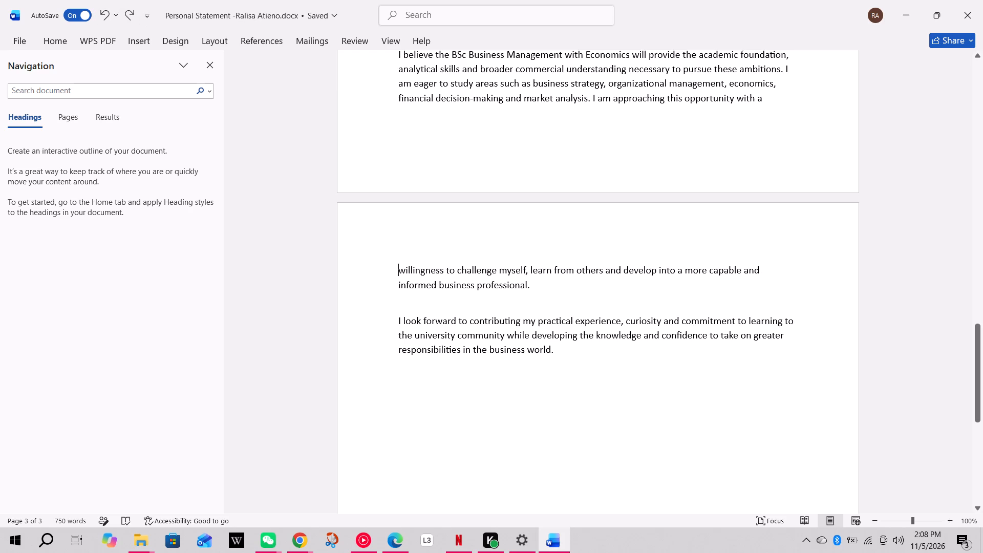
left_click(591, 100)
Review the whole personal statement, from the closing paragraph on page 3 back to the heading on page 1.
scroll(623, 180, "down", 4)
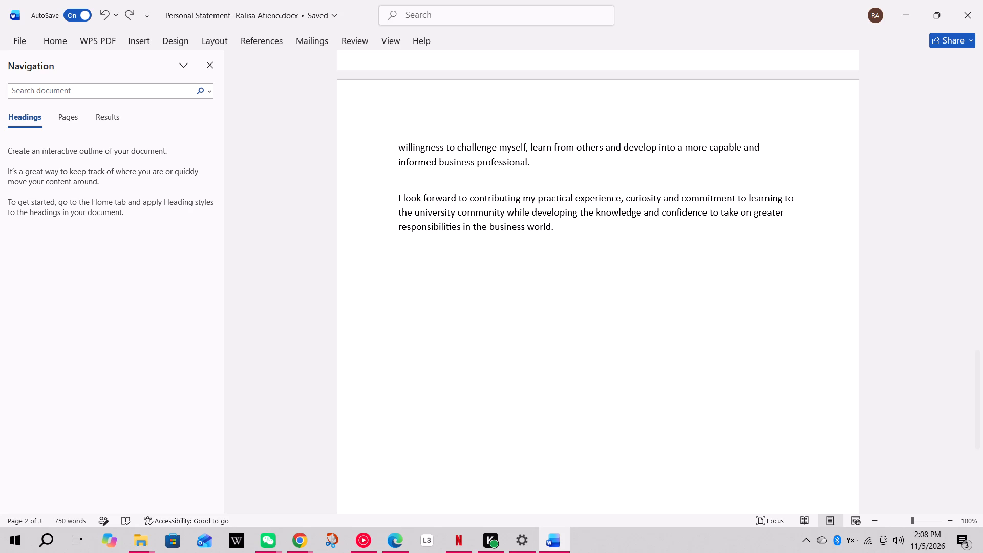
scroll(623, 180, "down", 7)
scroll(623, 180, "up", 6)
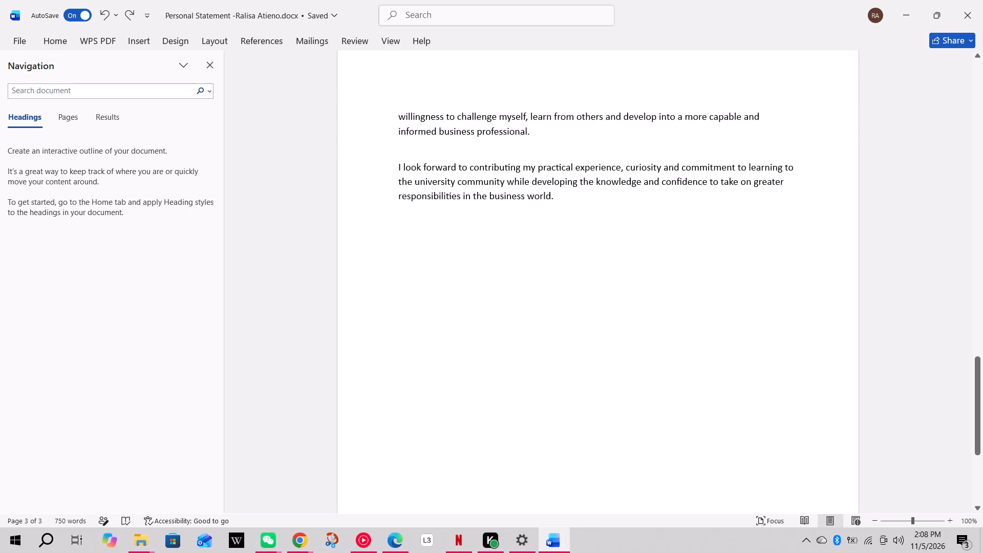
left_click(559, 199)
scroll(584, 189, "up", 5)
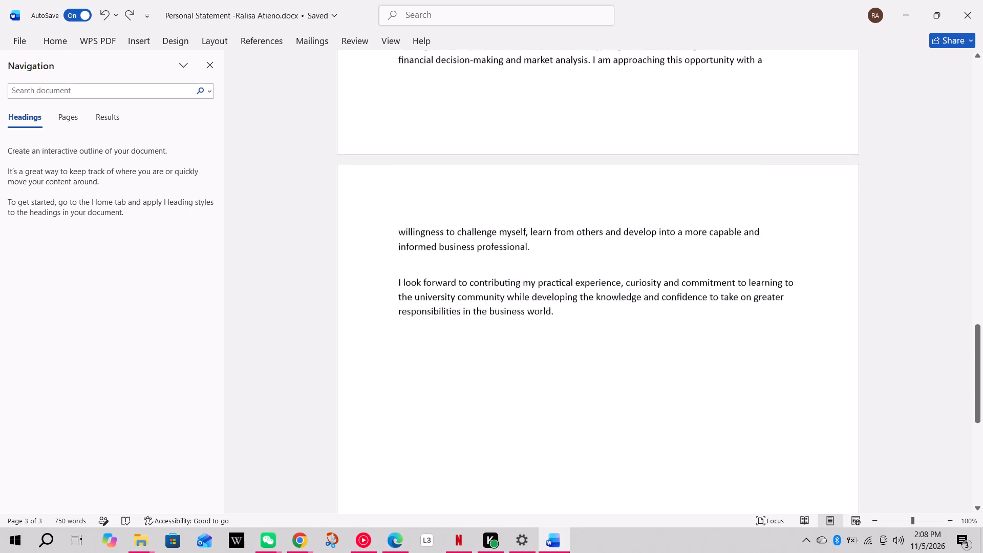
scroll(584, 189, "up", 20)
scroll(584, 189, "up", 13)
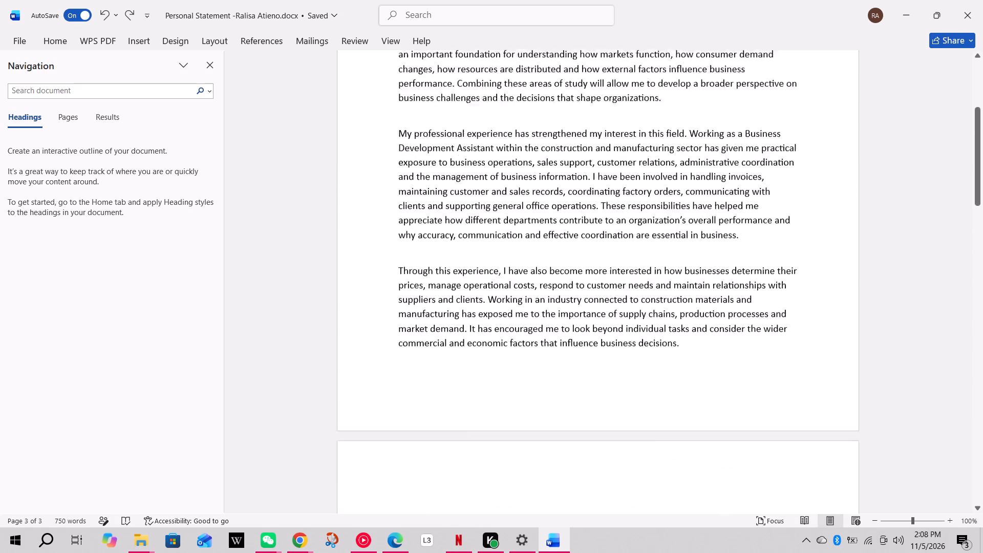
scroll(595, 197, "up", 18)
scroll(596, 198, "down", 16)
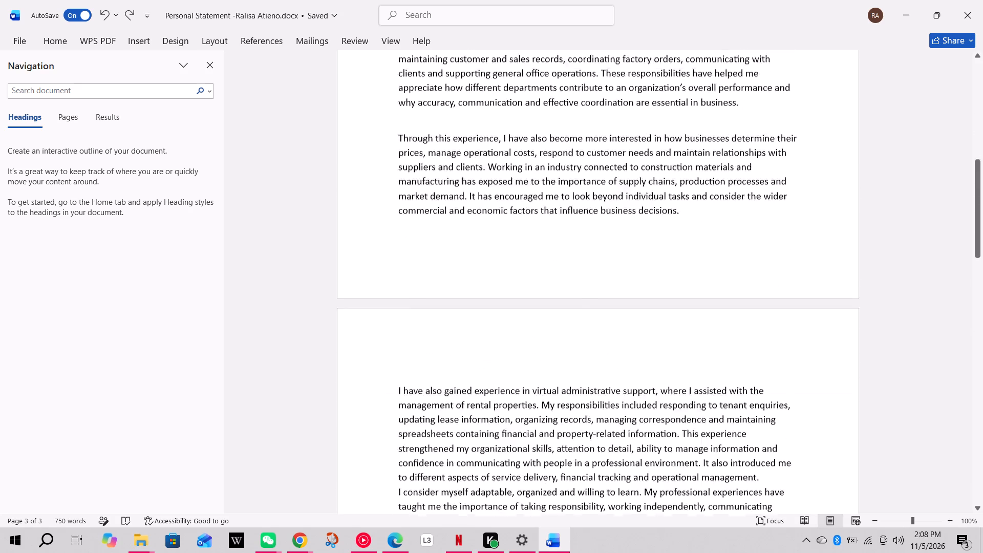
scroll(596, 198, "down", 20)
scroll(596, 198, "down", 20)
scroll(596, 198, "down", 6)
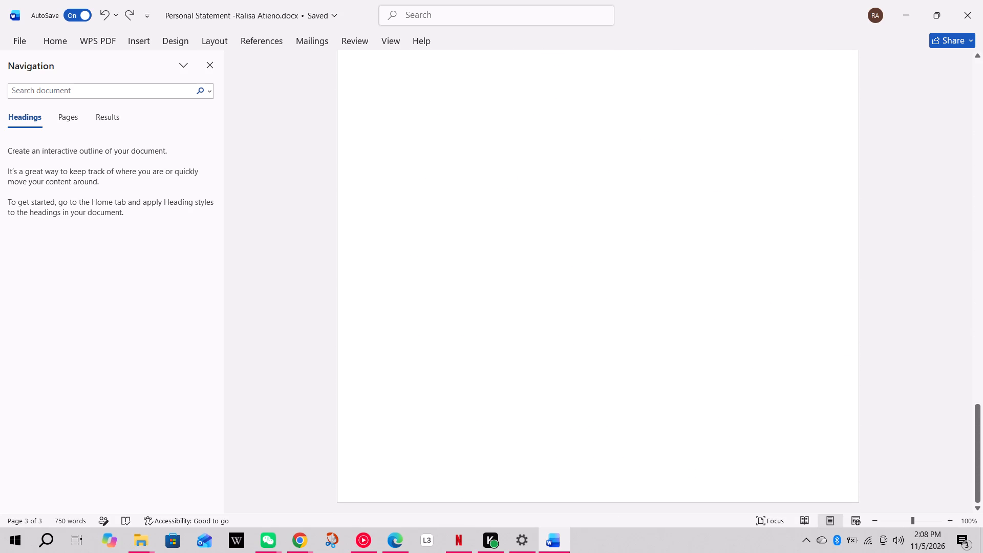
scroll(596, 198, "down", 6)
scroll(596, 199, "up", 14)
scroll(596, 199, "up", 13)
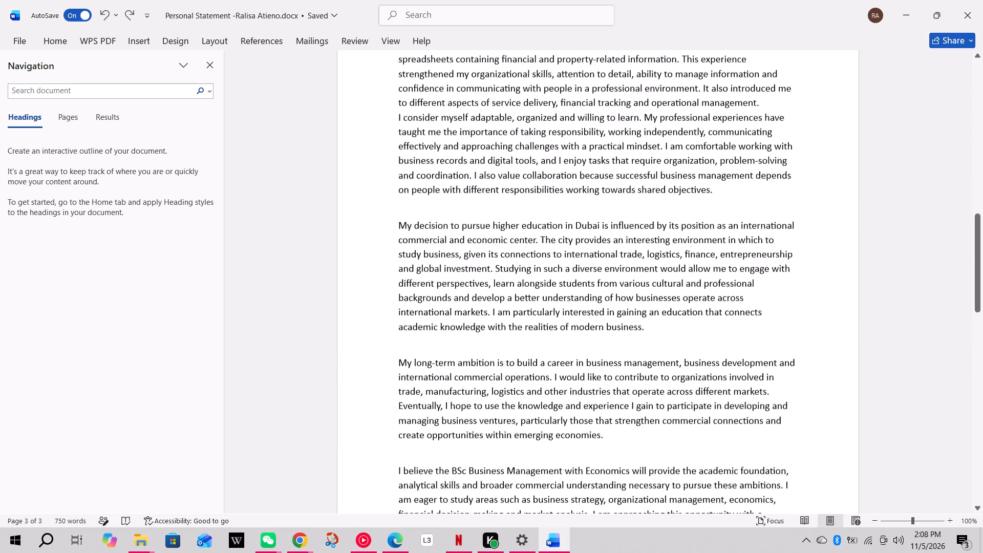
scroll(596, 199, "up", 20)
scroll(596, 199, "up", 19)
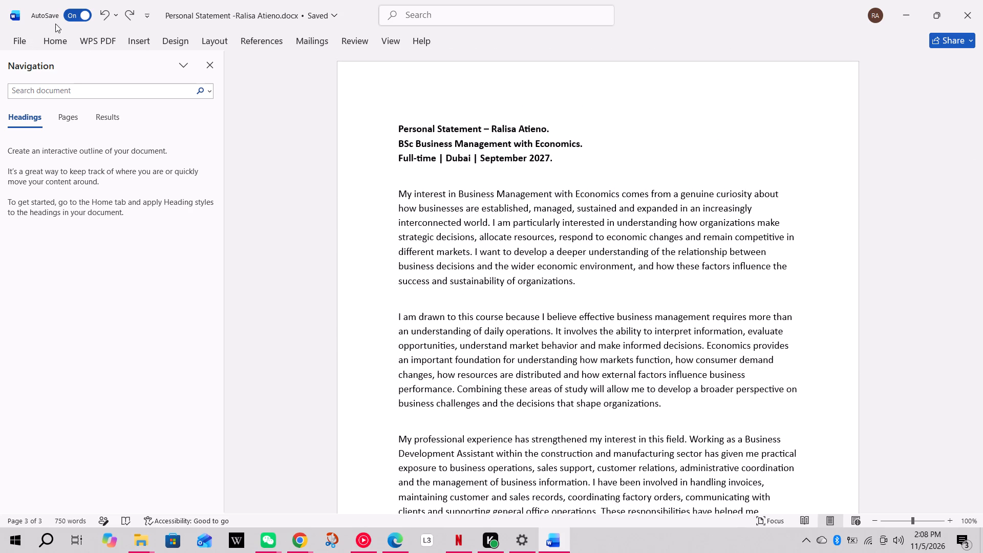
Start exporting the personal statement as a PDF/XPS document.
left_click(25, 40)
left_click(47, 321)
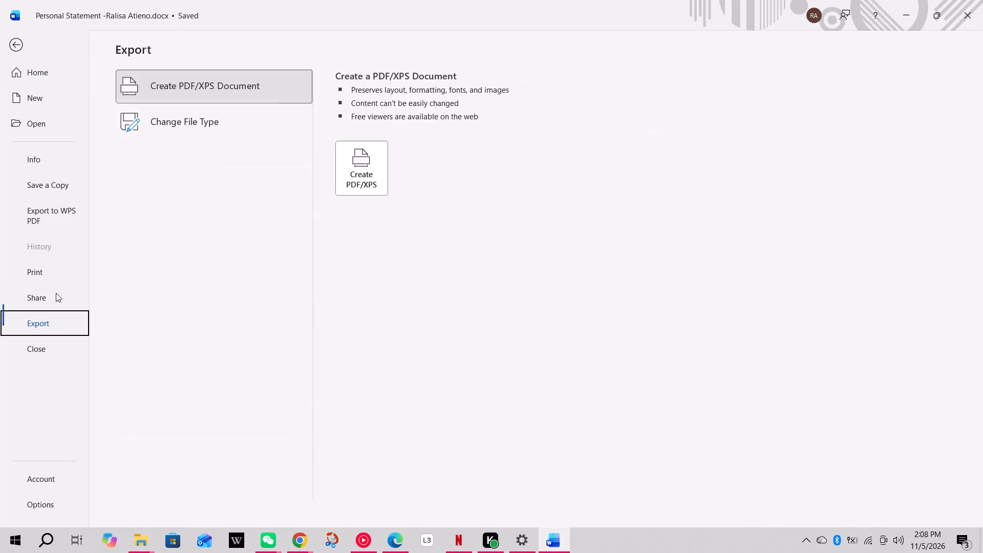
left_click(360, 147)
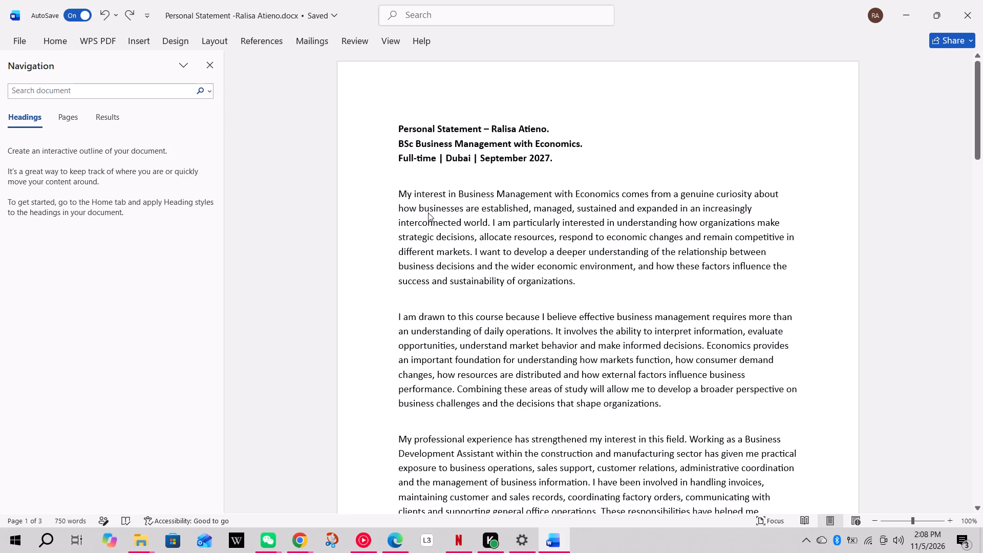
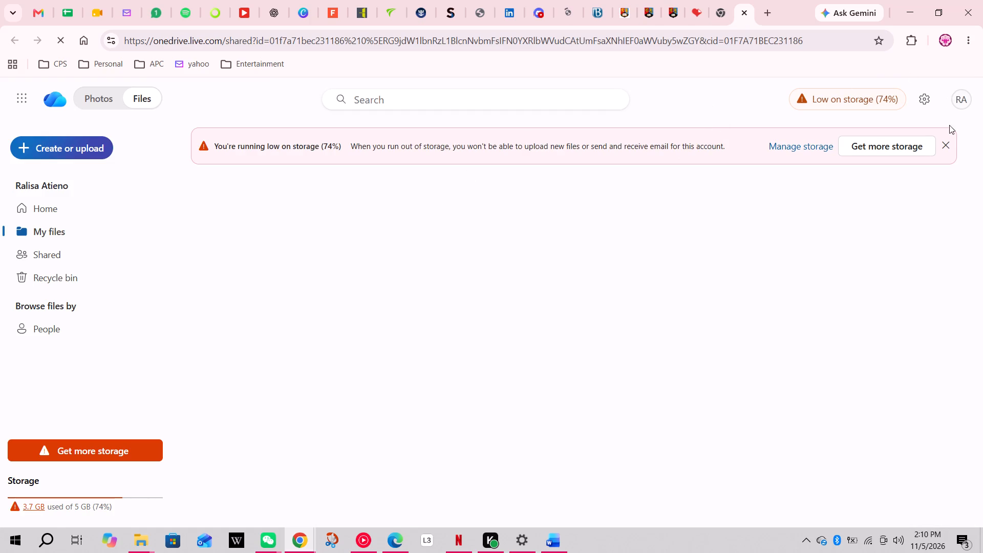
Dismiss the low-storage warning banner above the OneDrive file list.
left_click(943, 143)
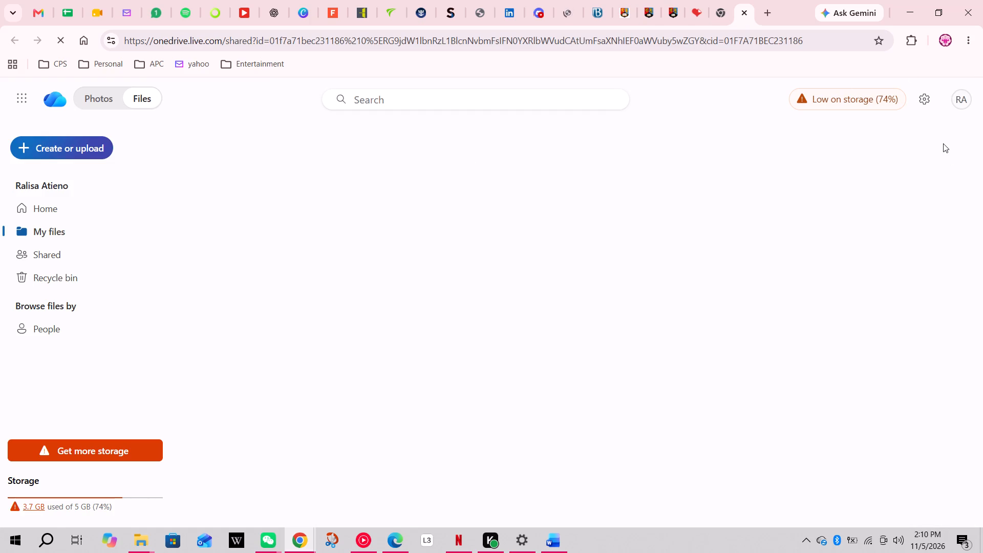
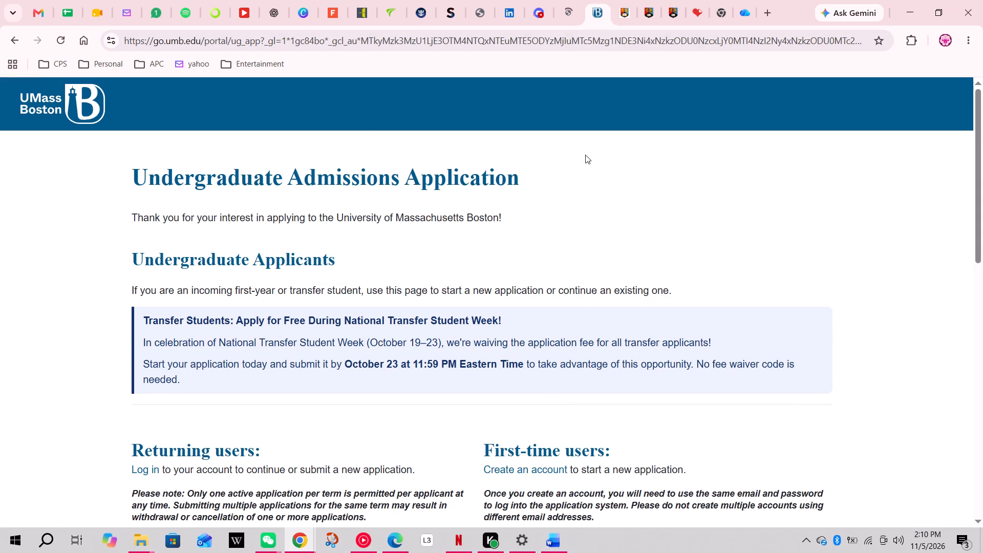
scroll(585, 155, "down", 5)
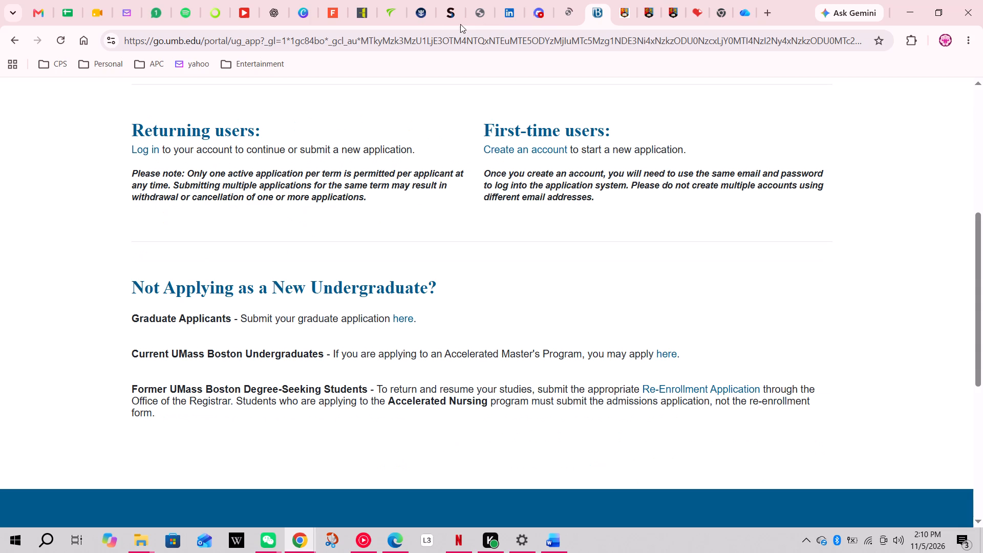
In the Uni applications sheet, set "Application completed" to "Not finished" for University of Massachusets Boston, Uni of Padua and Uni of Windsor.
left_click(65, 10)
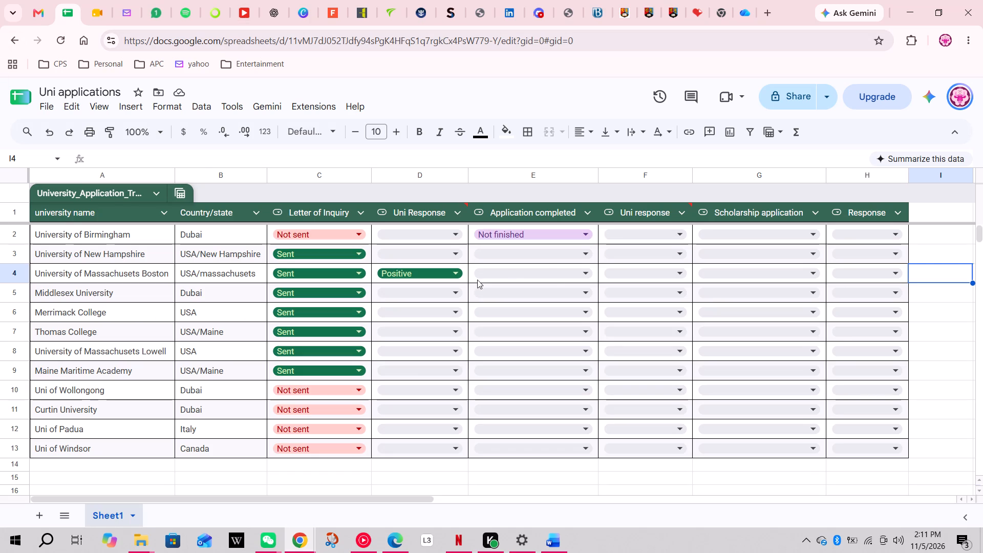
left_click(554, 275)
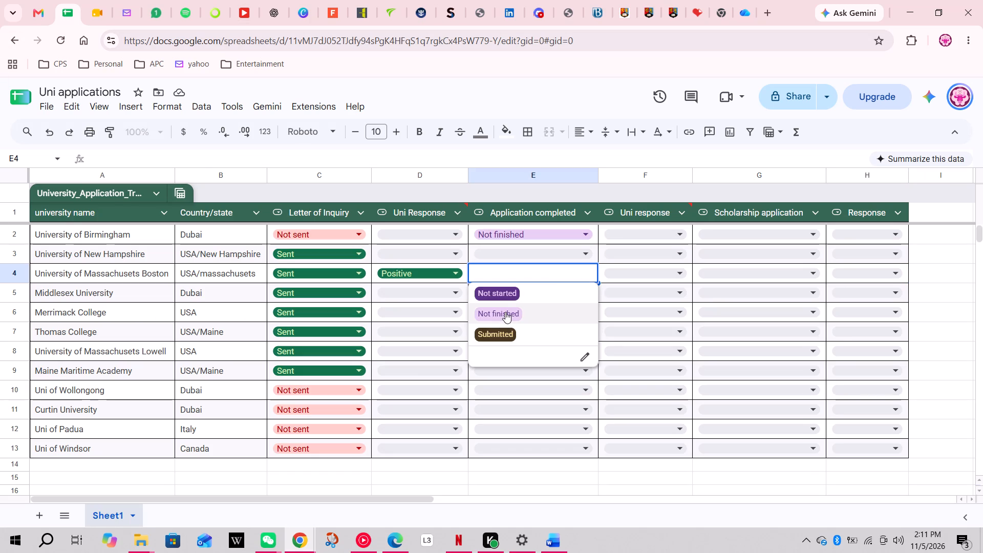
left_click(505, 312)
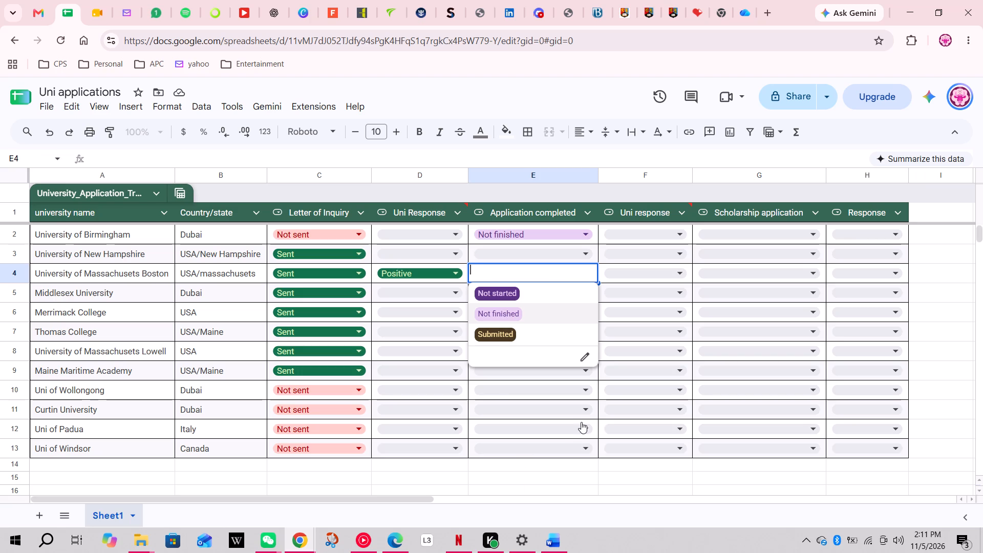
left_click(587, 427)
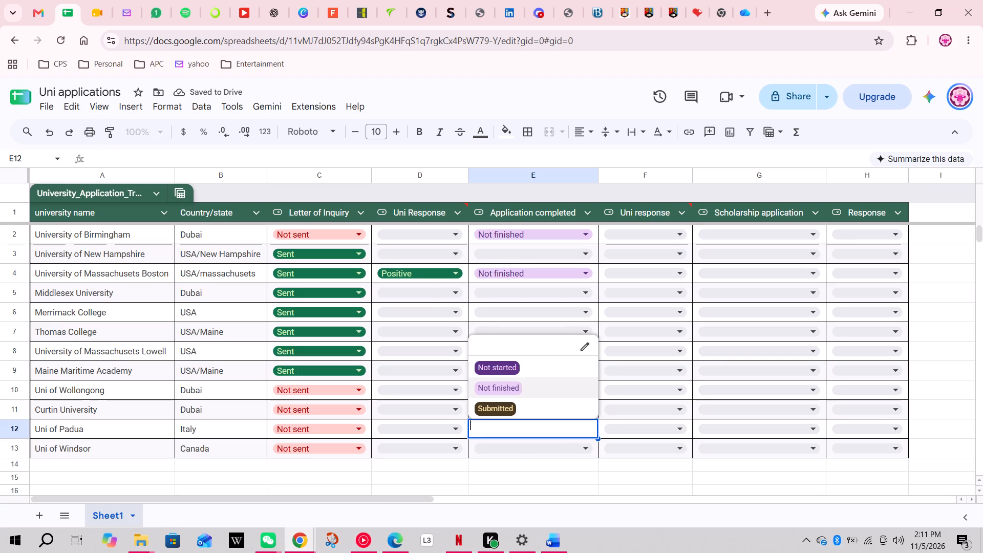
left_click(518, 386)
left_click(586, 449)
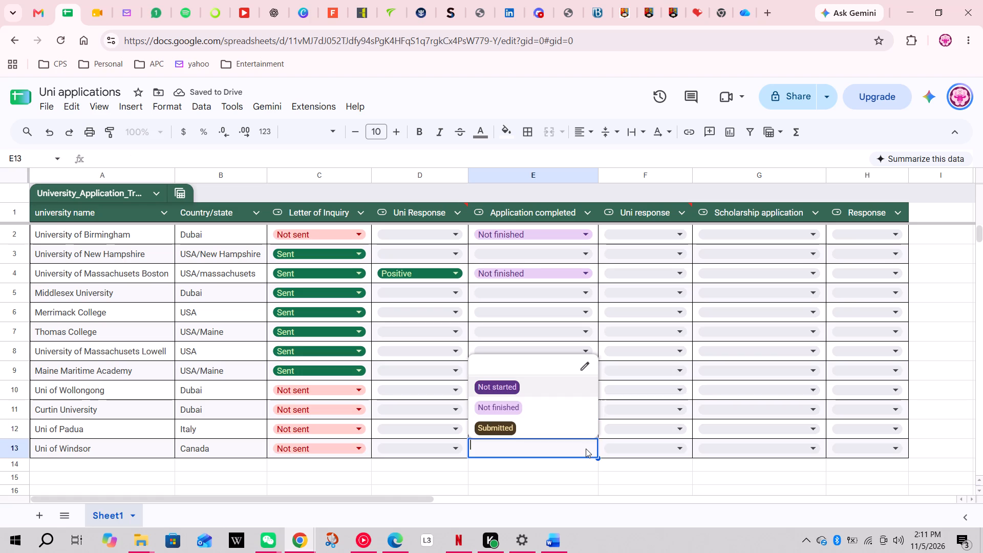
left_click(548, 403)
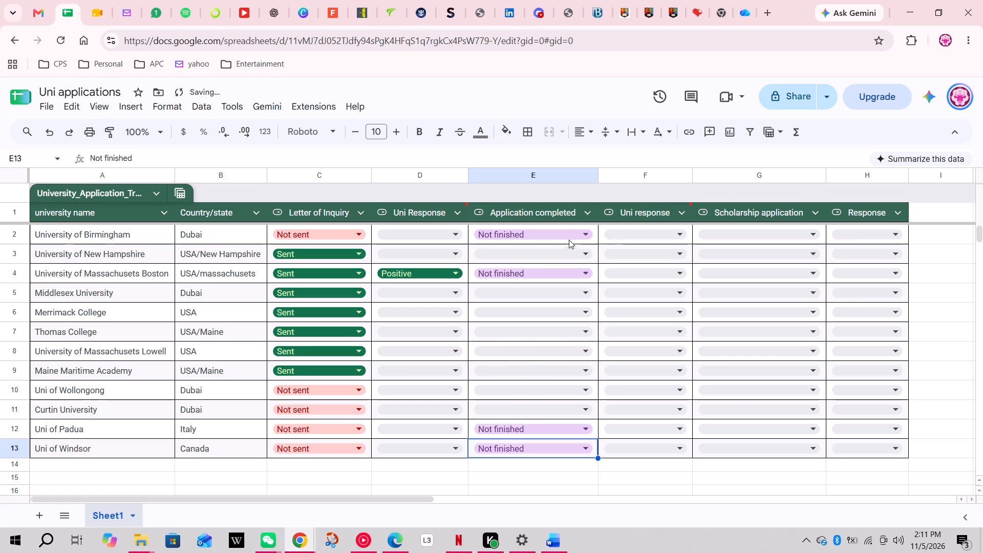
Set "Application completed" to "Not started" for University of New Hampshire and Middlesex University.
left_click(583, 250)
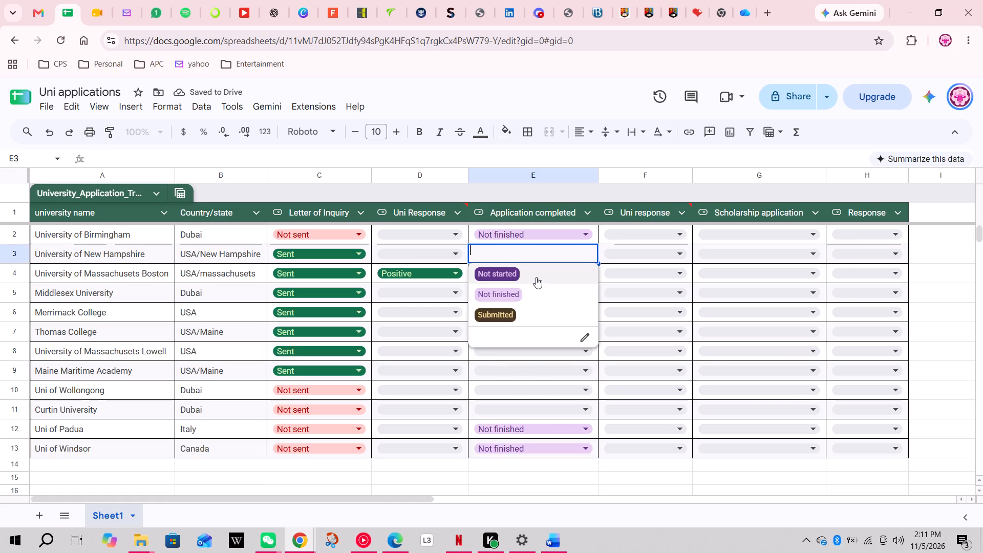
left_click(536, 277)
left_click(579, 296)
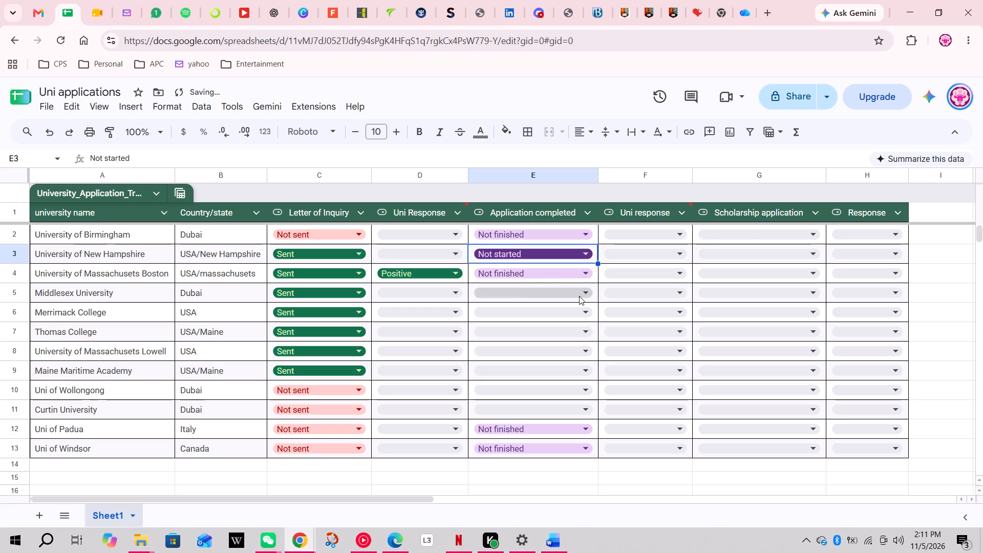
left_click(521, 315)
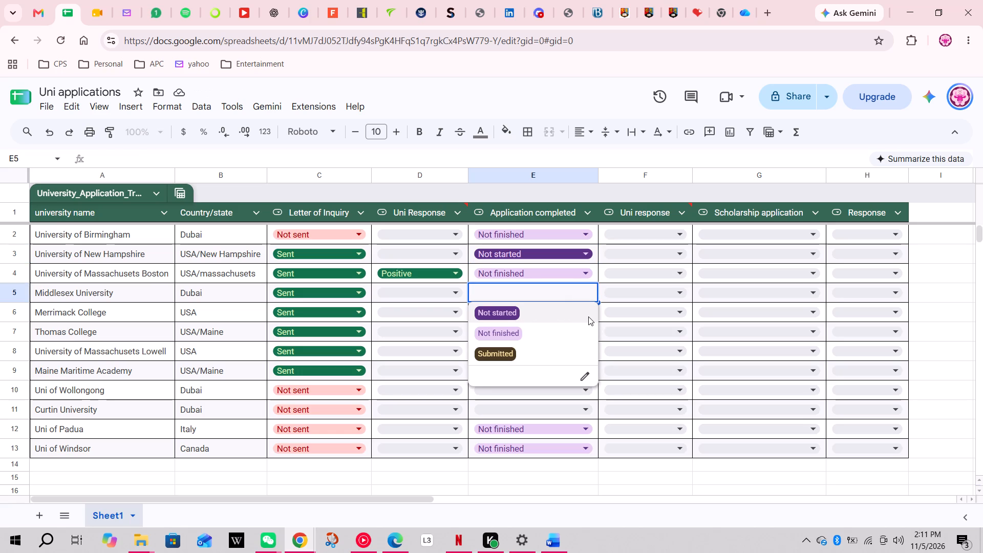
Rename the "Application completed" column header as "Application status".
left_click(567, 212)
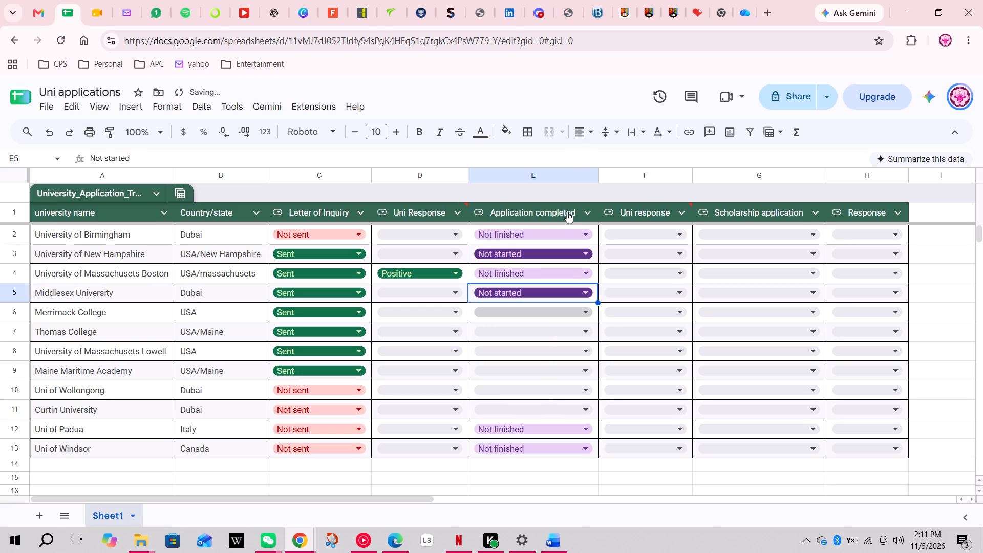
left_click(253, 157)
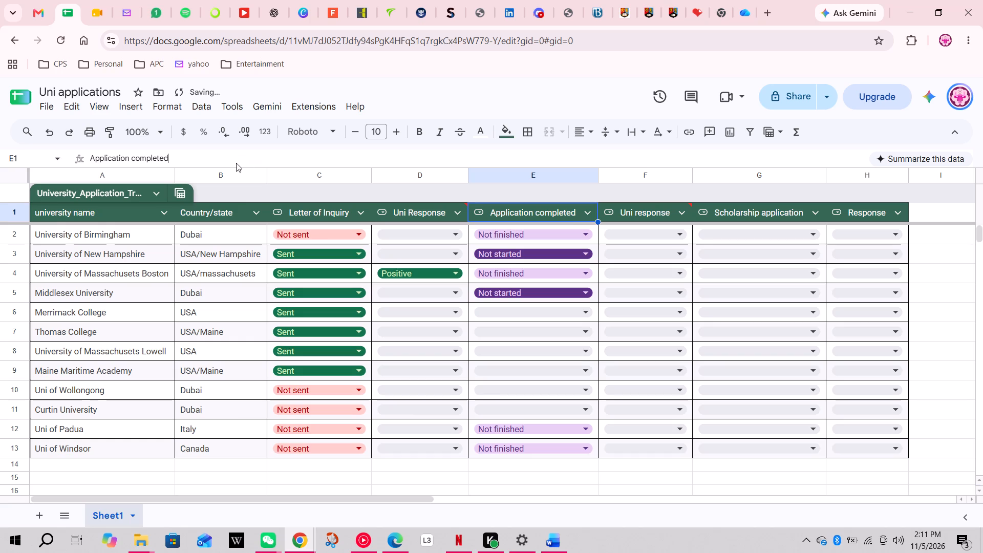
key("BackSpace")
key("BackSpace")
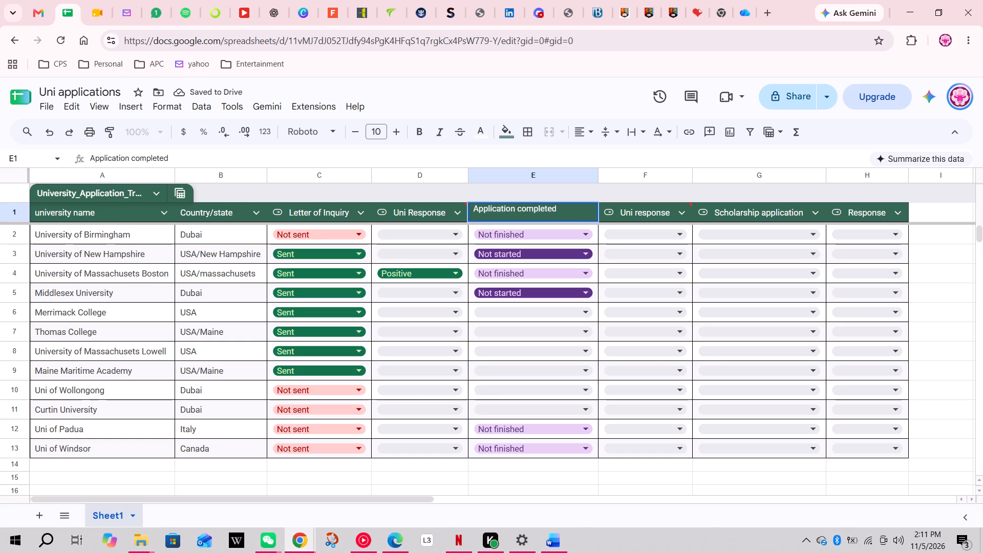
key("BackSpace")
key("BackSpace")
key("BackSpace")
key("BackSpace")
key("BackSpace")
key("BackSpace")
key("BackSpace")
type("status")
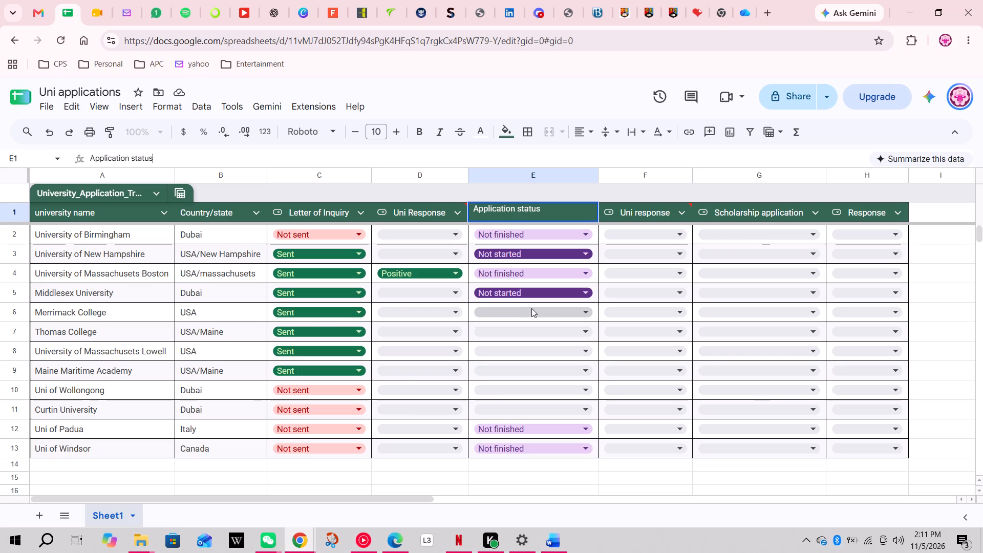
Set the application status to "Not started" for every university from Merrimack College down to Curtin University.
left_click(555, 308)
left_click(517, 329)
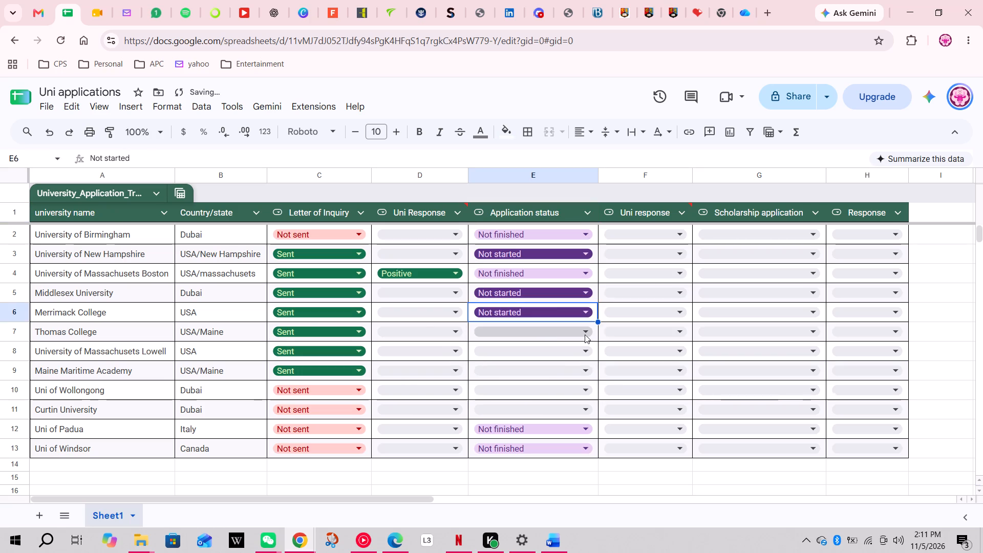
left_click(584, 334)
left_click(533, 346)
left_click(587, 351)
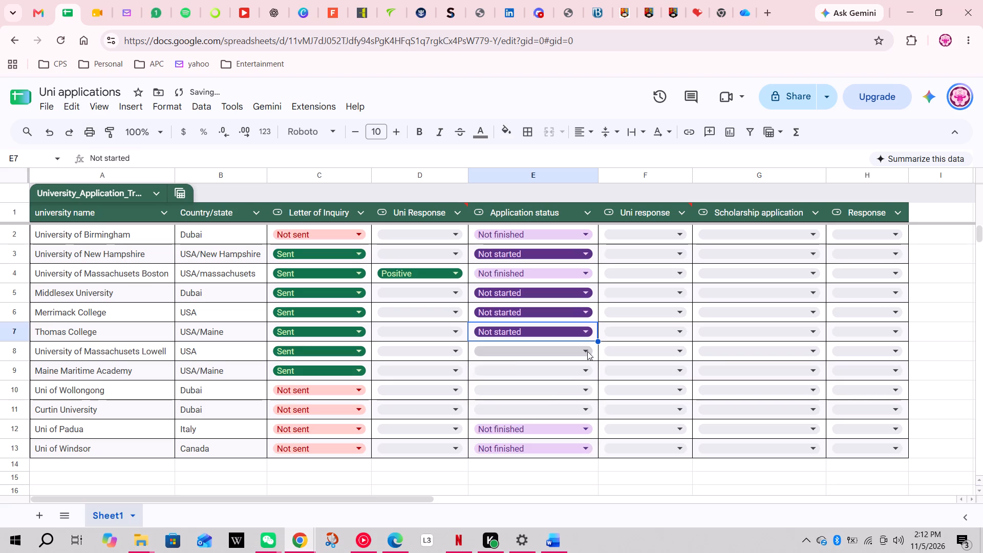
left_click(520, 377)
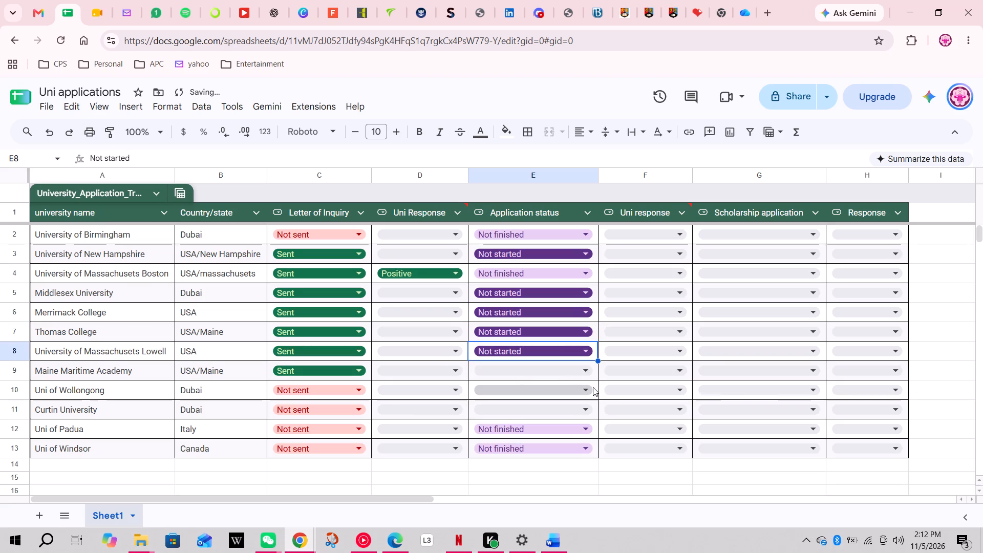
left_click(587, 370)
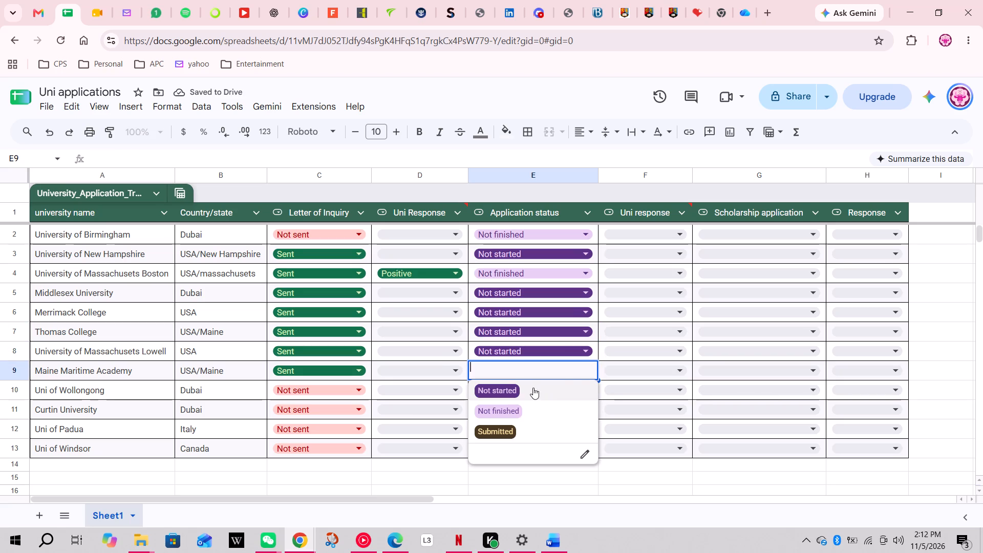
left_click(533, 388)
left_click(584, 390)
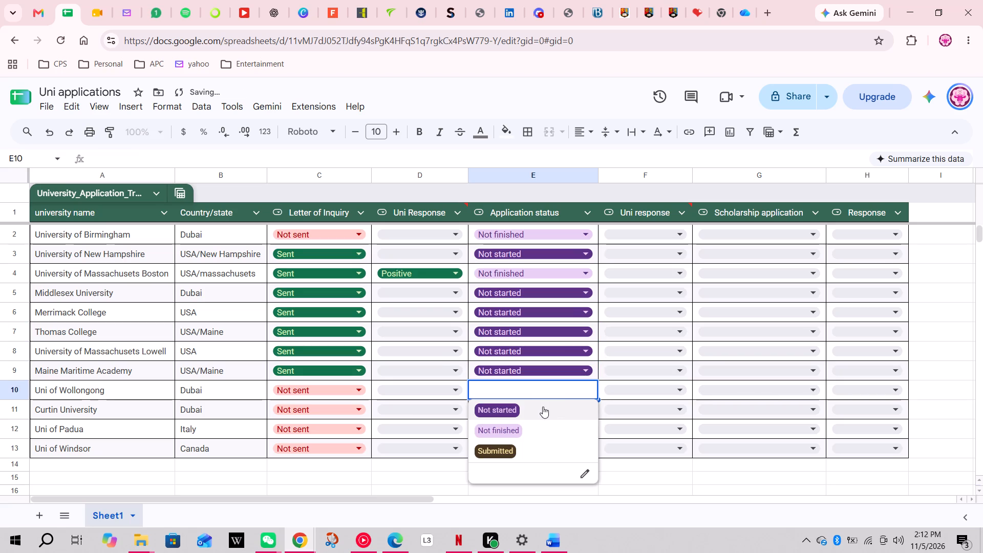
left_click(543, 407)
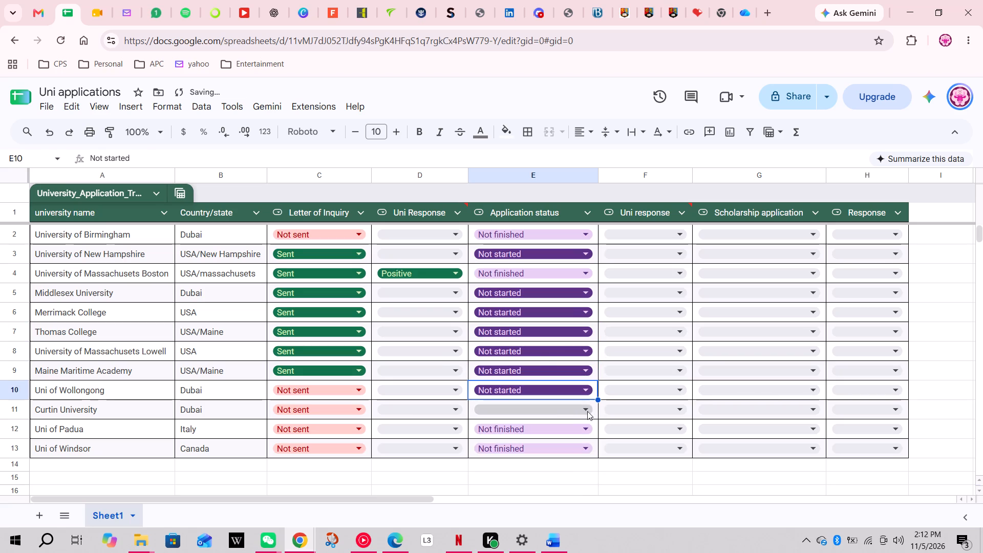
left_click(587, 411)
left_click(505, 351)
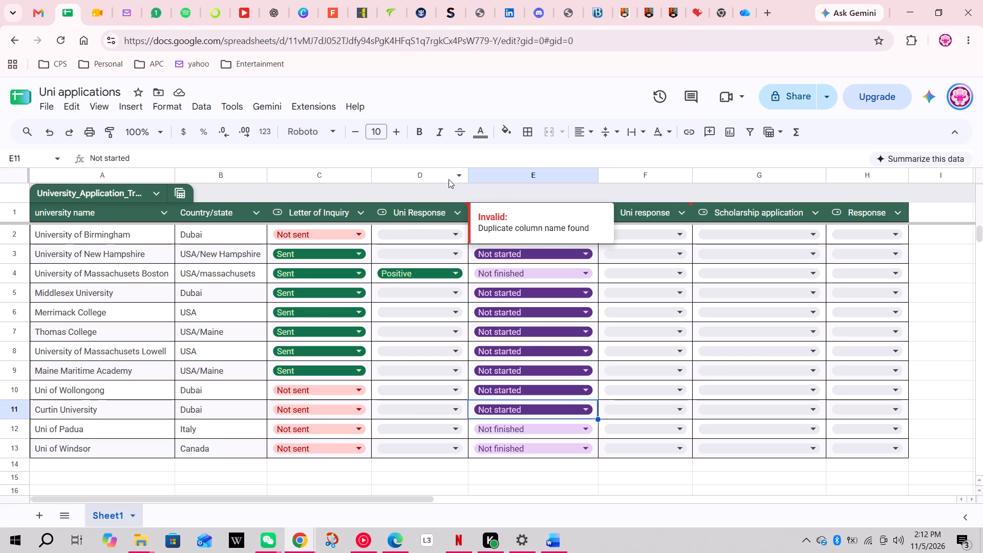
Rename the column D header as "Uni Response." with a trailing period so it differs from column F's header.
left_click(429, 214)
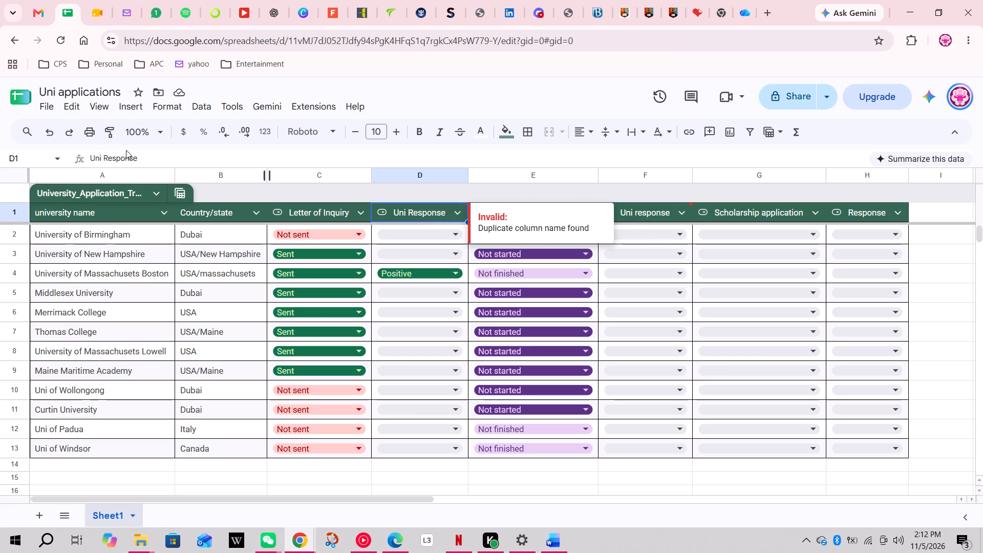
left_click(146, 158)
key("period")
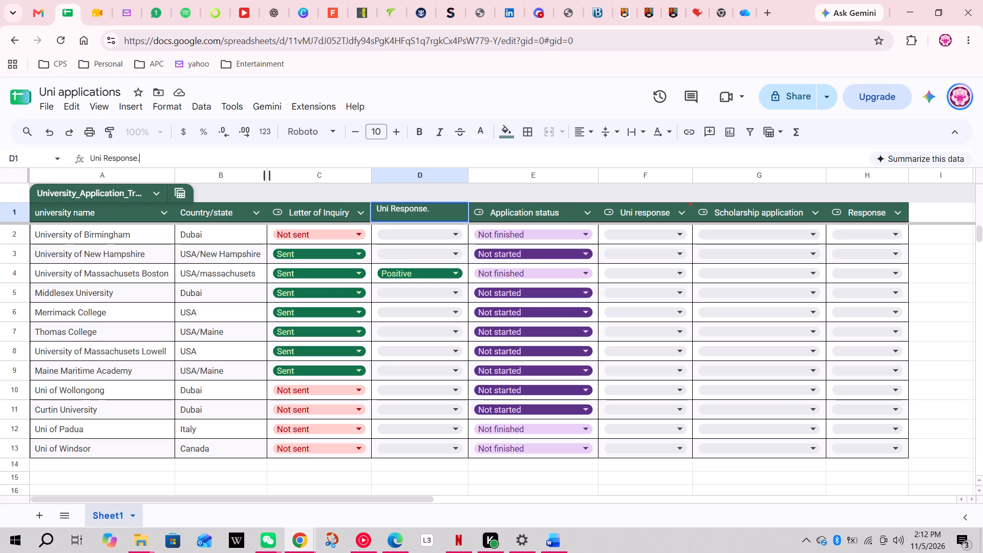
left_click(530, 188)
left_click(567, 160)
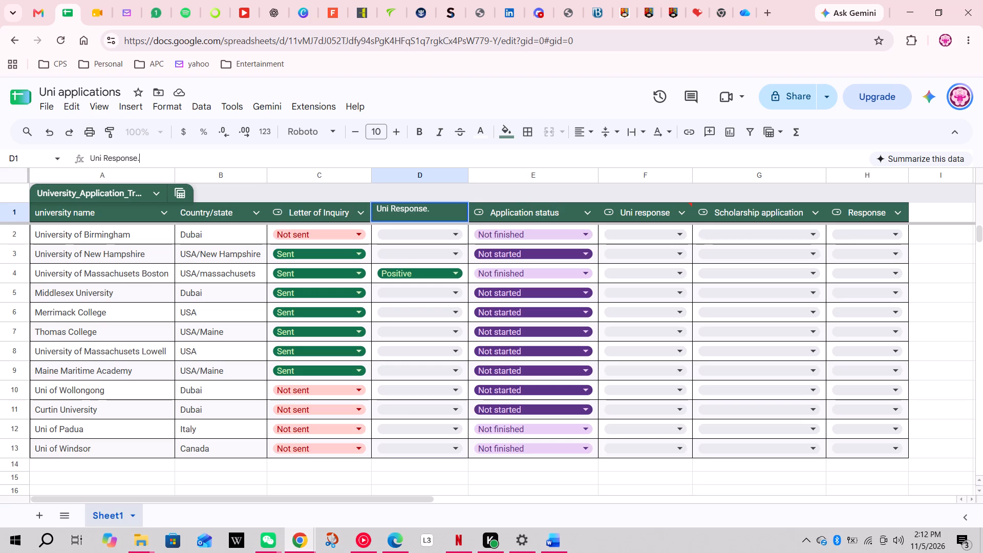
left_click(567, 160)
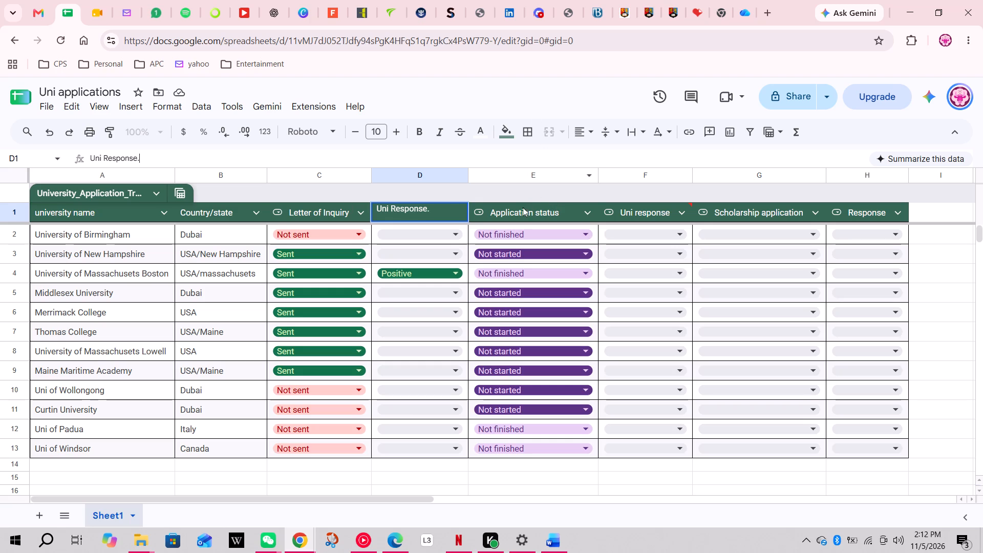
left_click(522, 209)
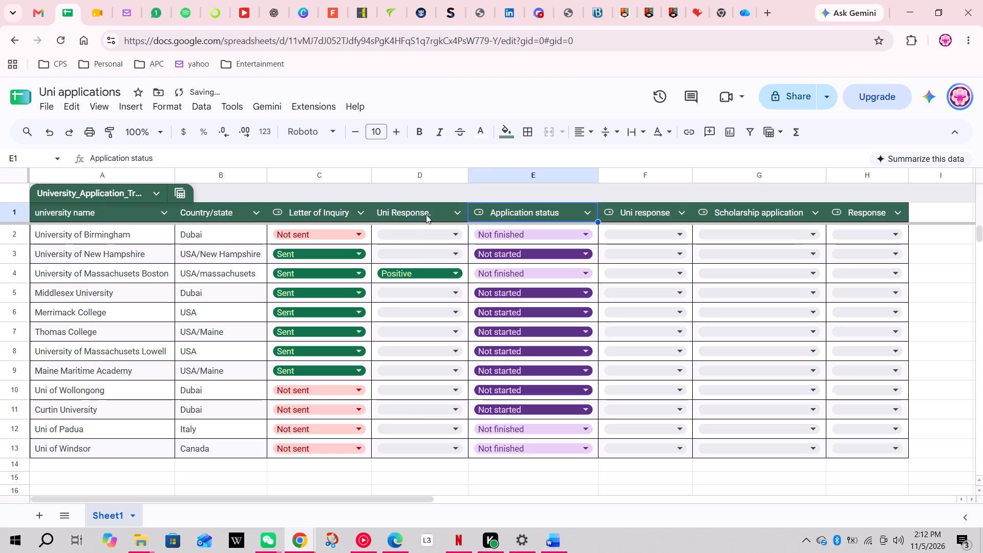
left_click(426, 215)
left_click(549, 212)
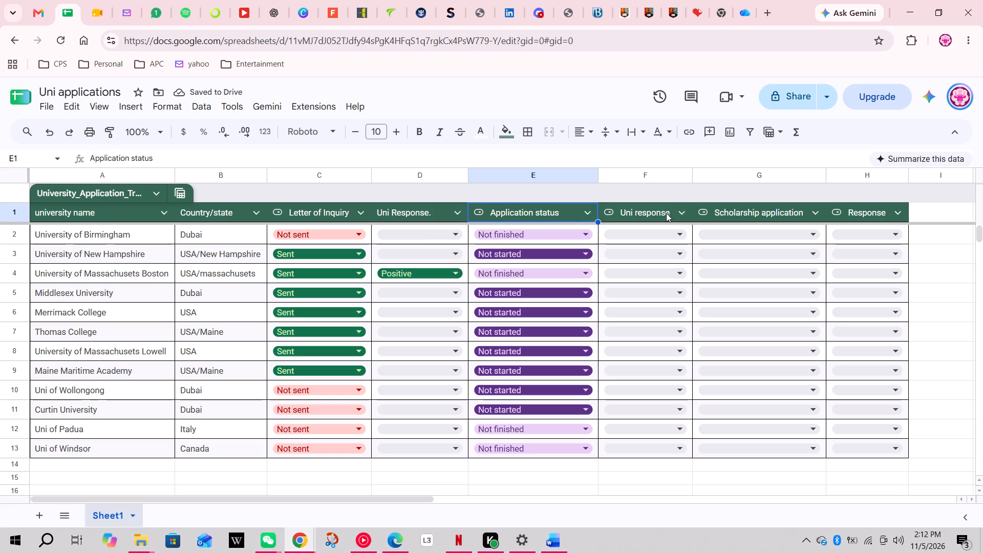
left_click(657, 213)
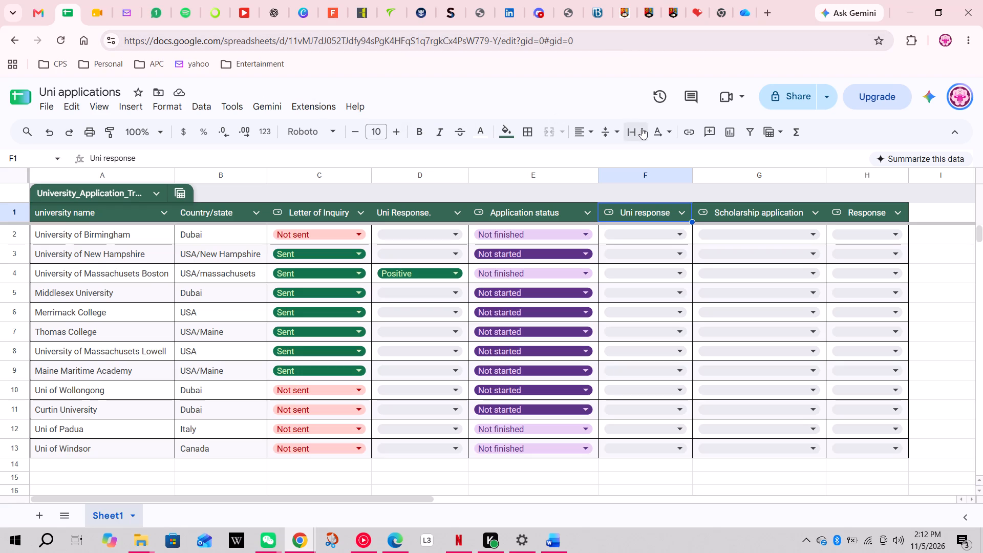
Auto-fit the width of the "Application status" column to its contents.
double_click(597, 178)
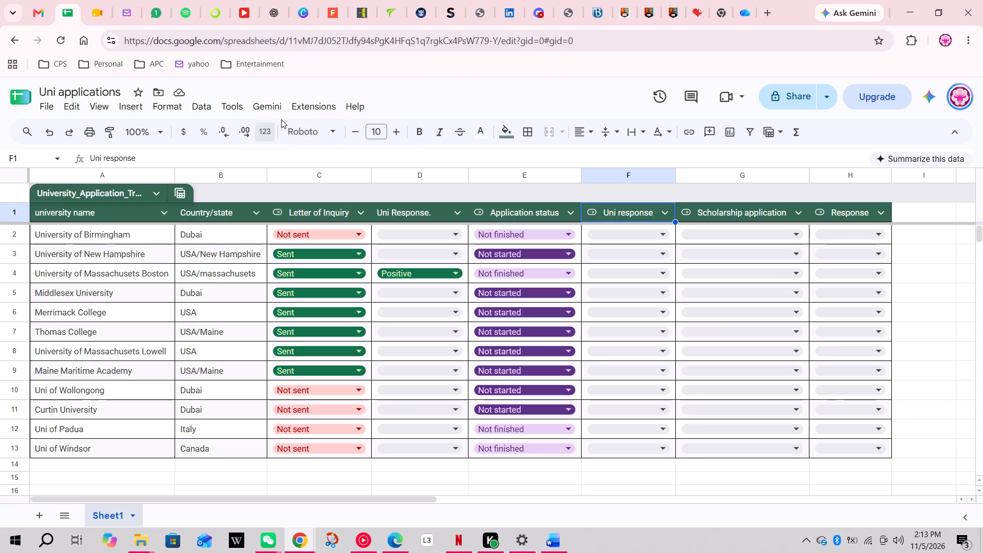
Return to OneDrive and open its Home view of recent files.
left_click(625, 15)
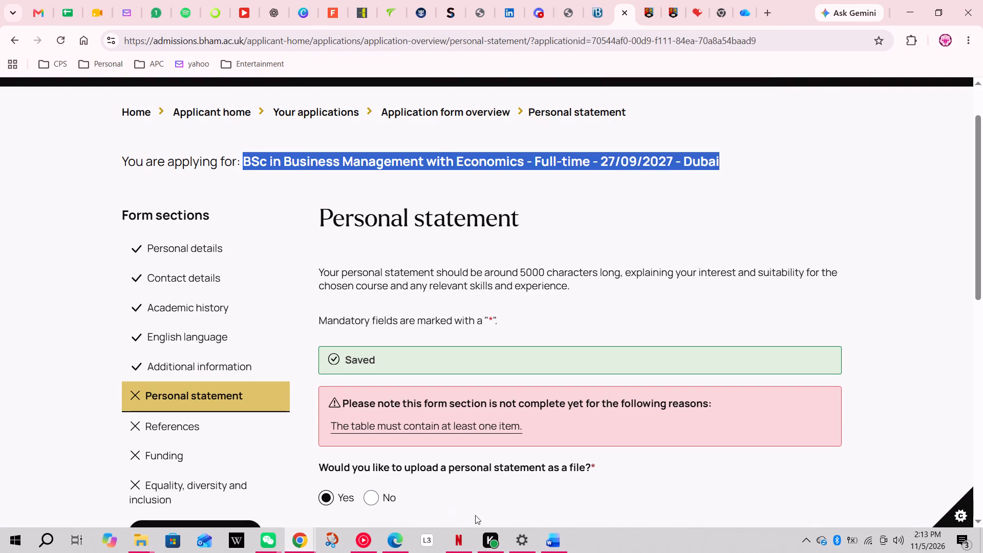
left_click(742, 7)
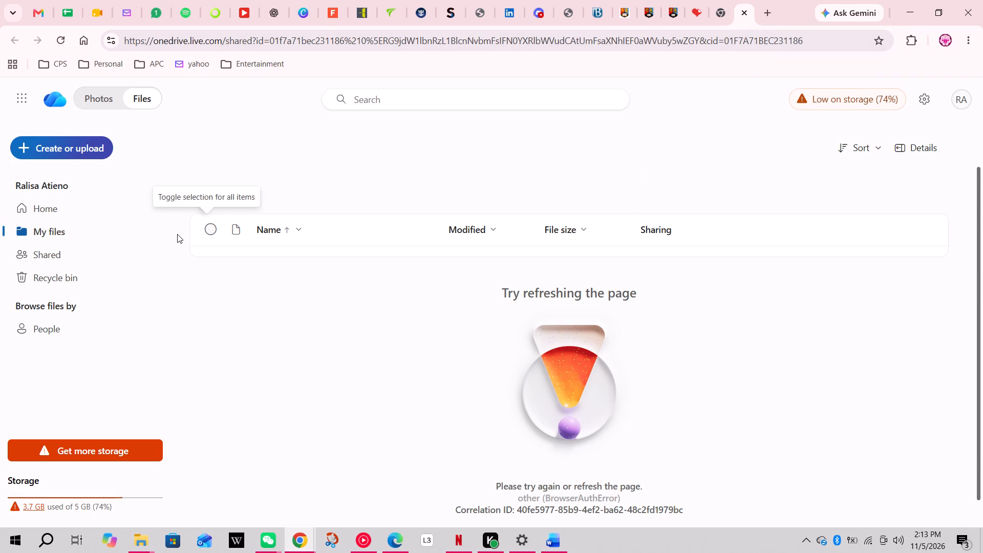
left_click(63, 207)
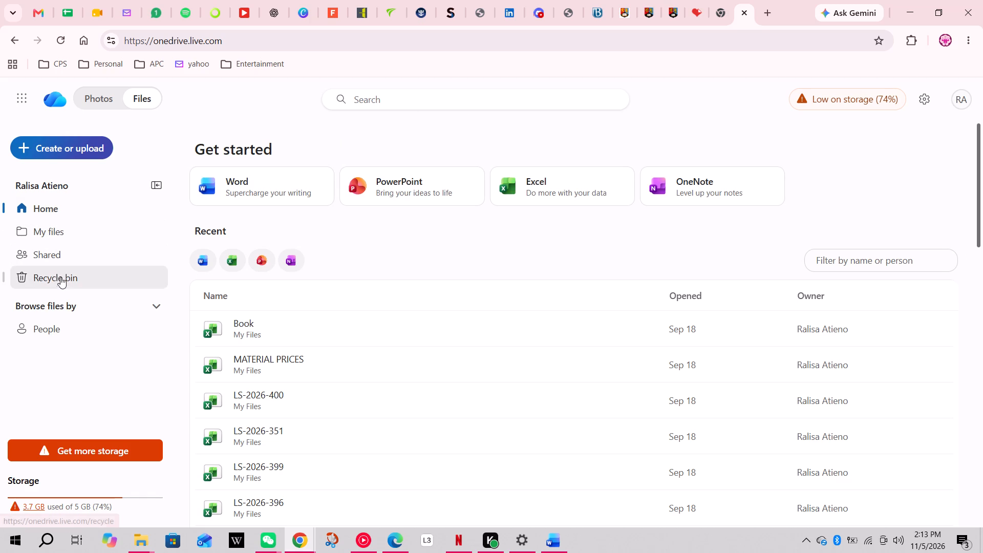
Look through My files in OneDrive, filtered to Word documents only, for the personal statement.
left_click(76, 241)
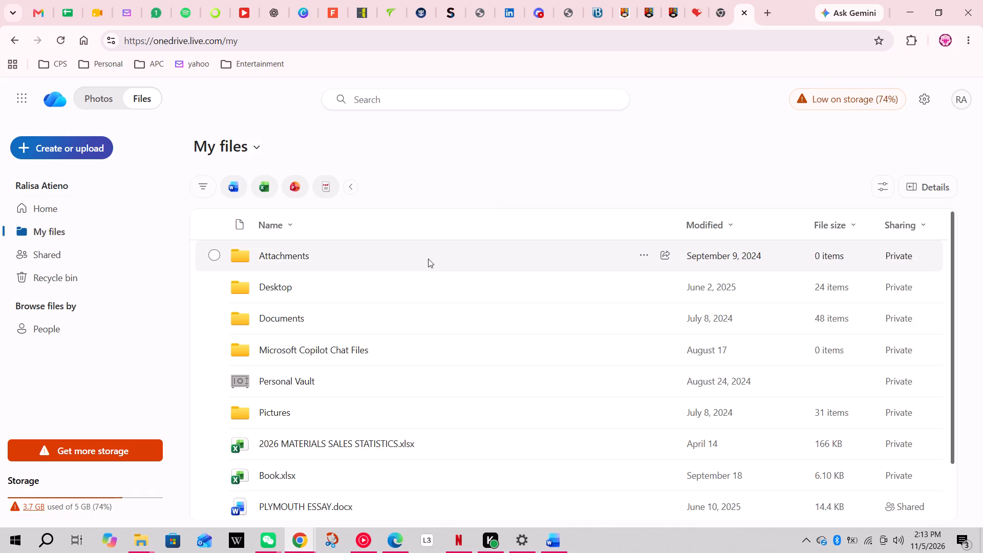
left_click(228, 189)
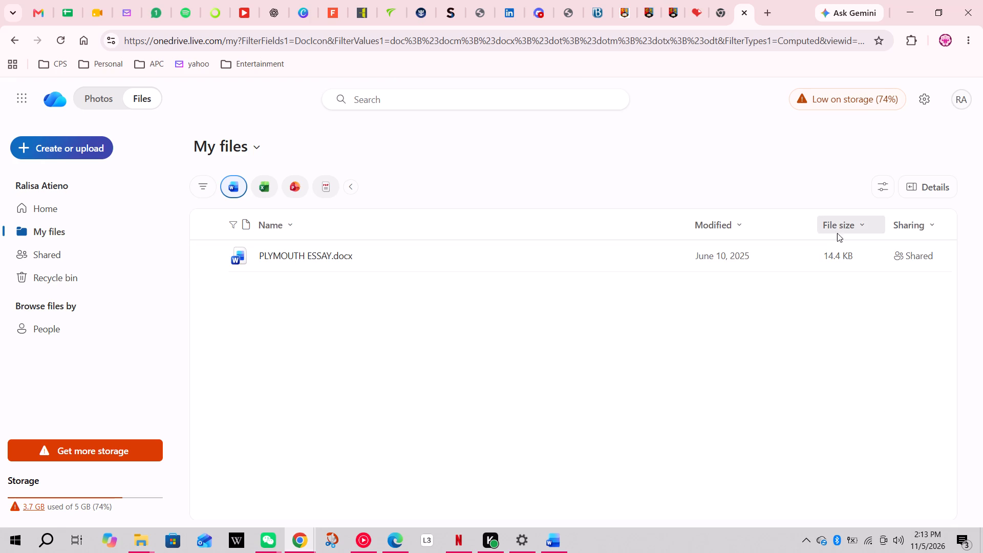
Switch to Word and export the personal statement as a standard-quality PDF in the Documents folder.
left_click(554, 539)
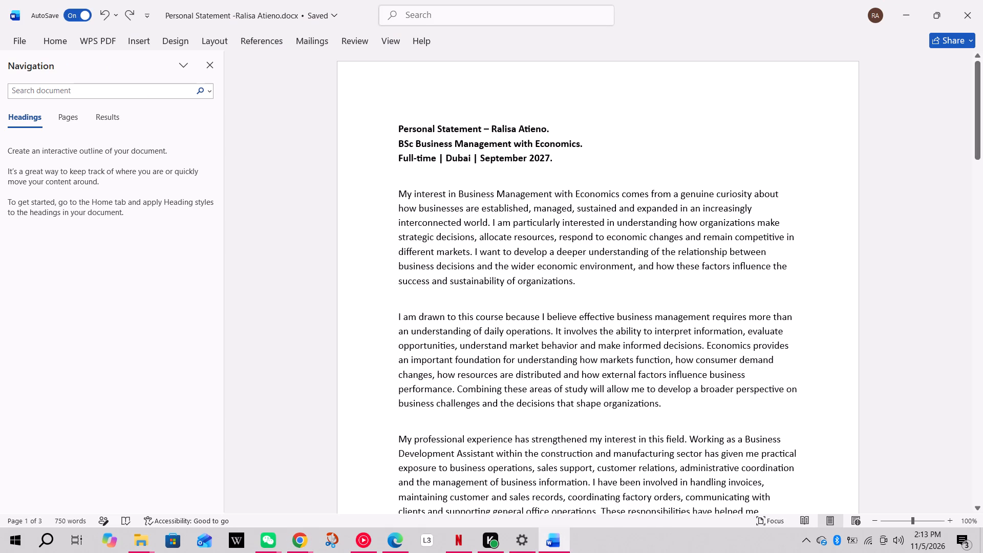
left_click(18, 45)
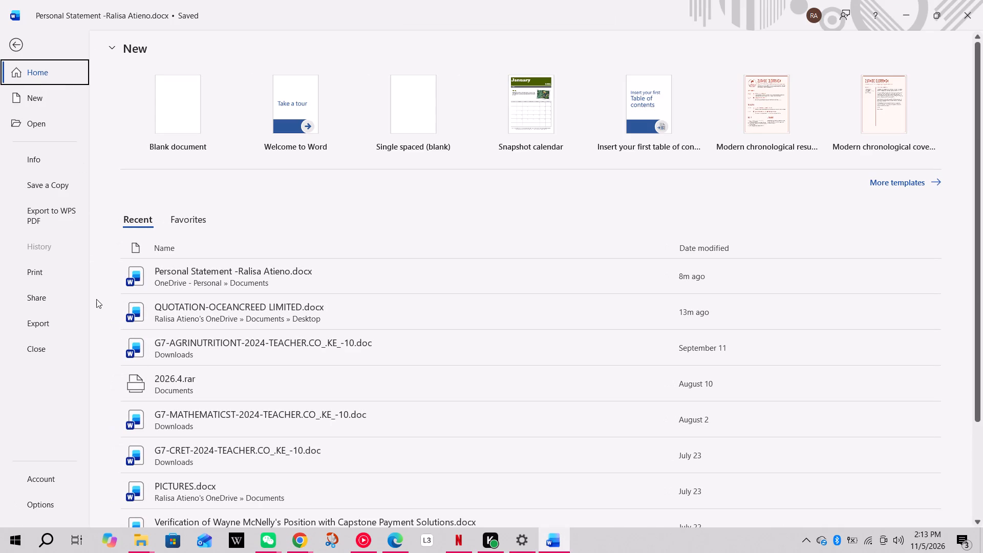
left_click(69, 321)
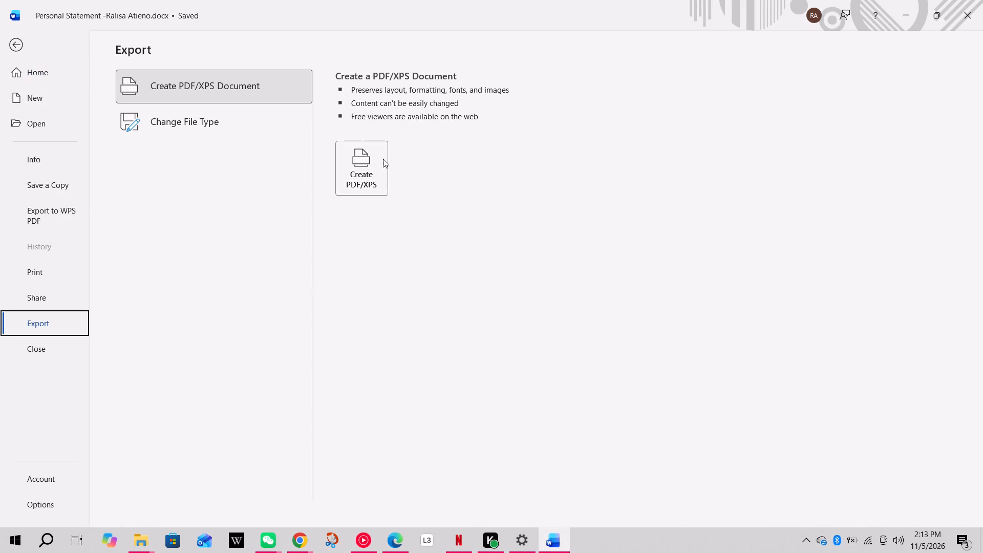
left_click(366, 168)
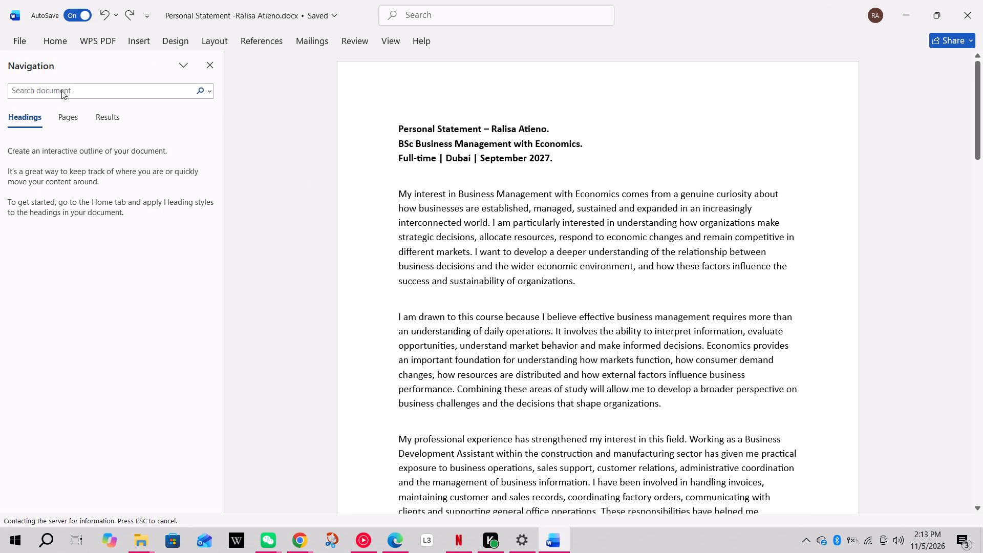
scroll(407, 162, "down", 13)
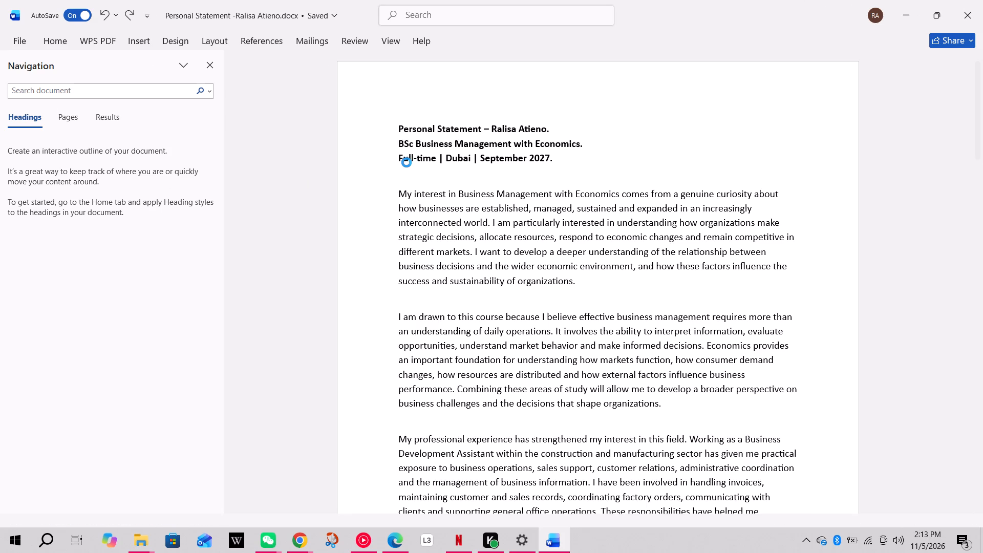
scroll(407, 162, "down", 3)
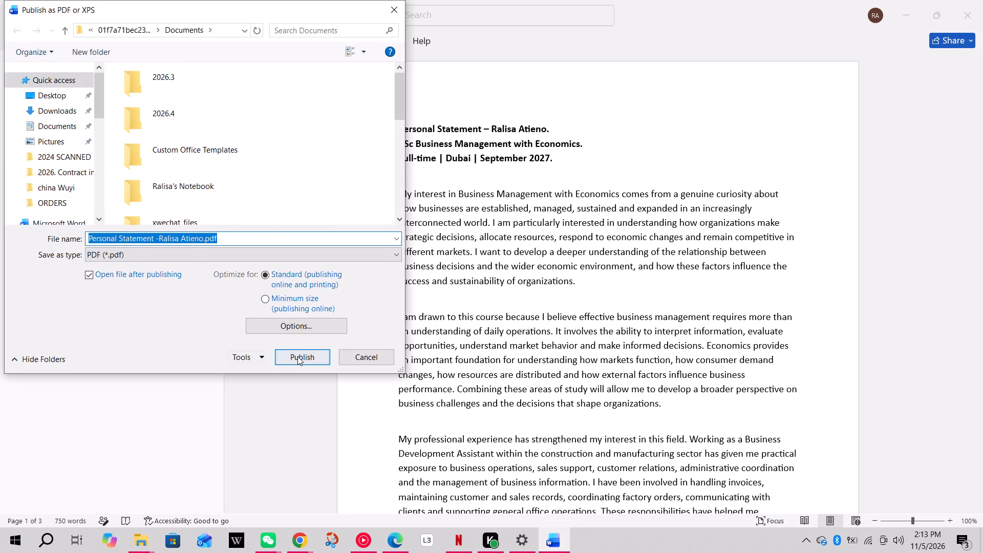
left_click(298, 356)
left_click(514, 267)
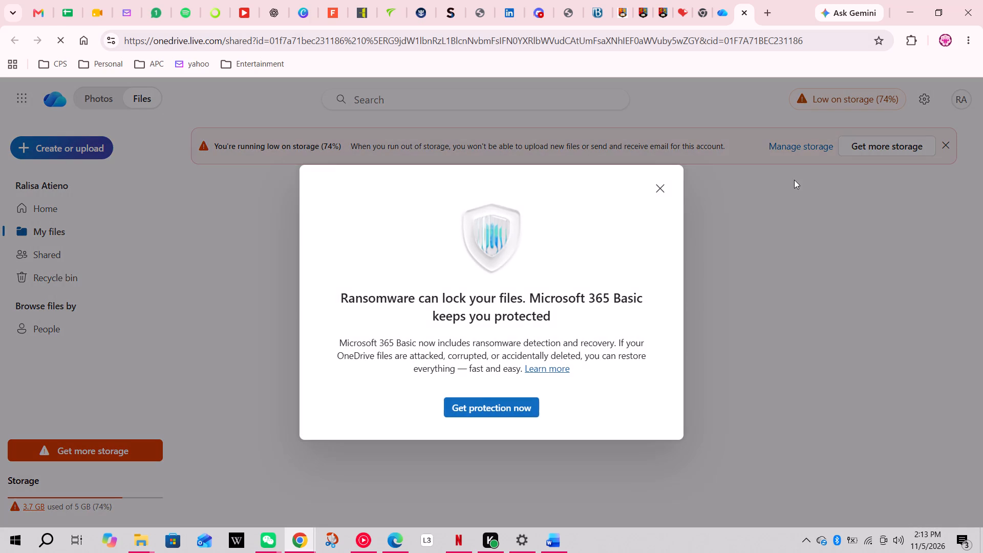
Return to OneDrive in Chrome, dismiss the ransomware protection offer, and download the exported personal statement PDF.
left_click(657, 185)
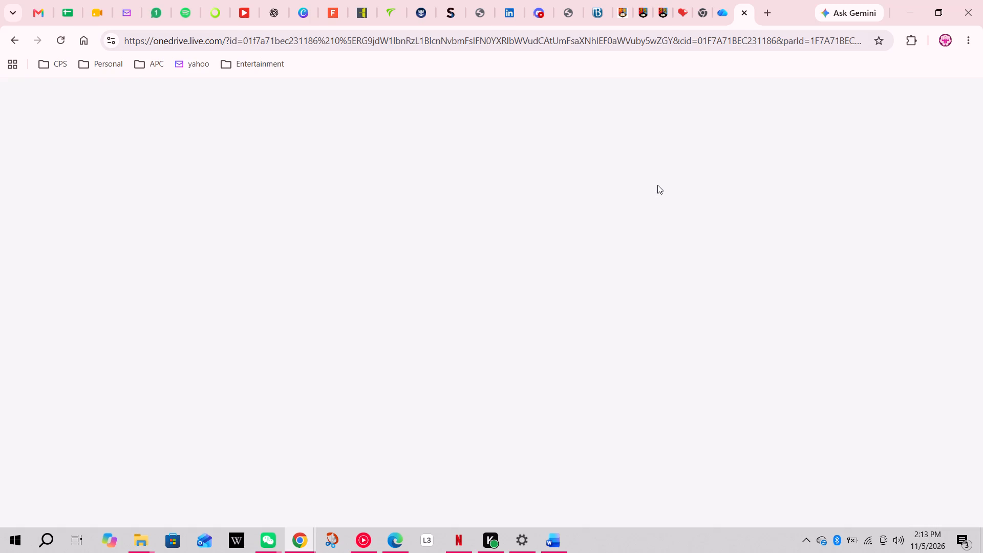
left_click(723, 15)
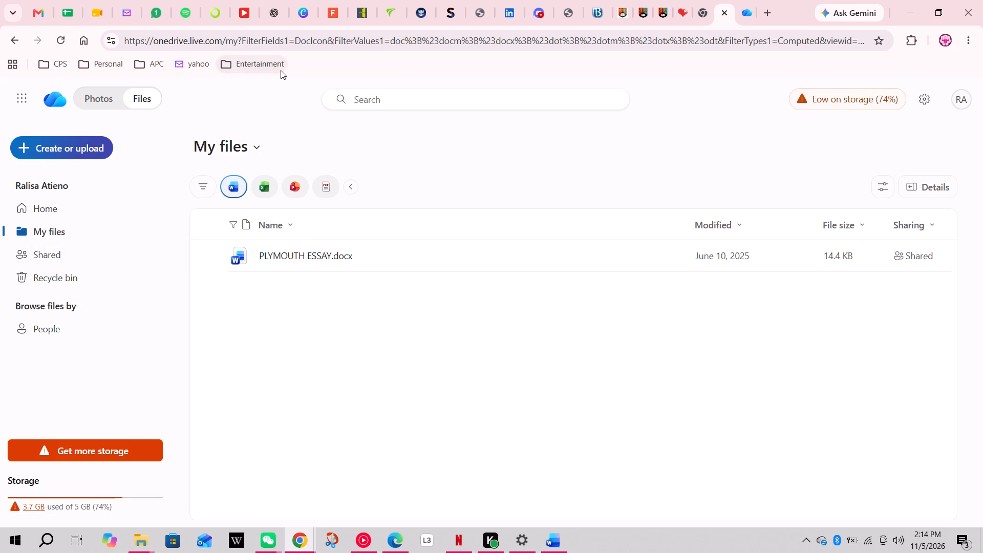
left_click(711, 13)
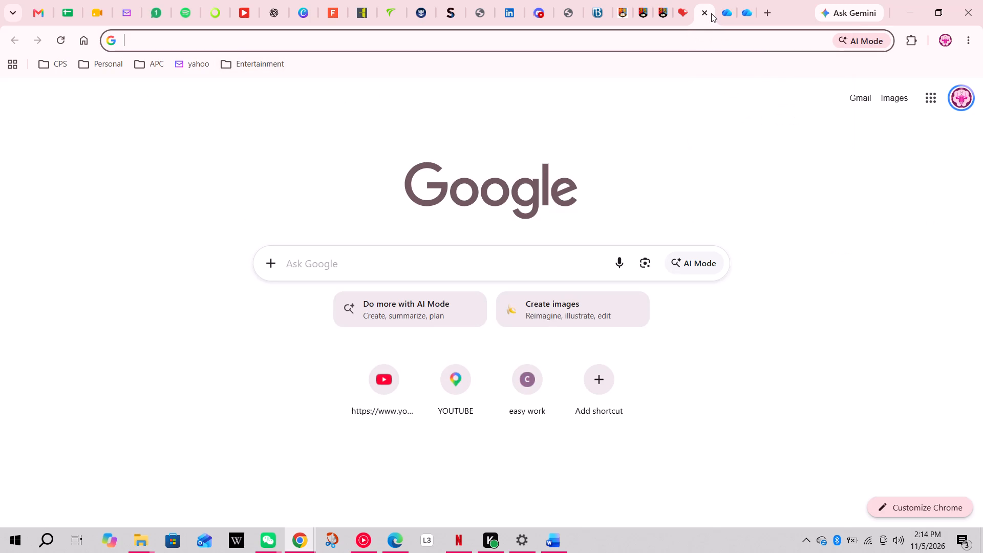
left_click(726, 13)
left_click(747, 15)
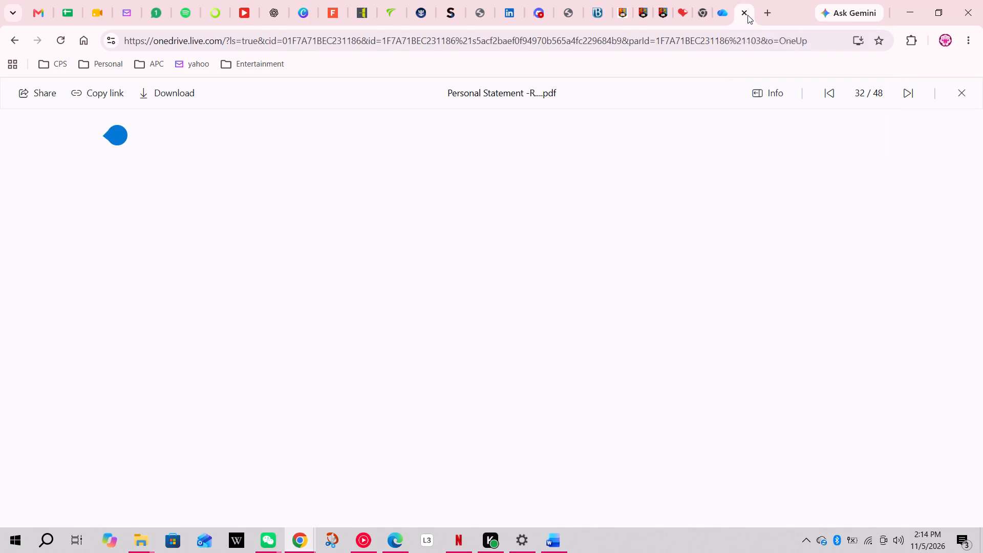
left_click(226, 94)
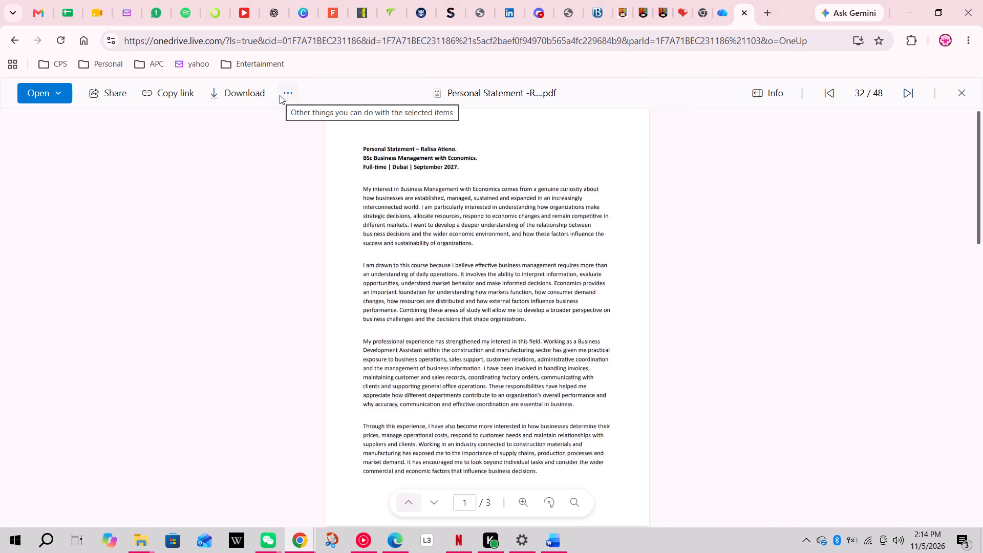
scroll(517, 196, "down", 5)
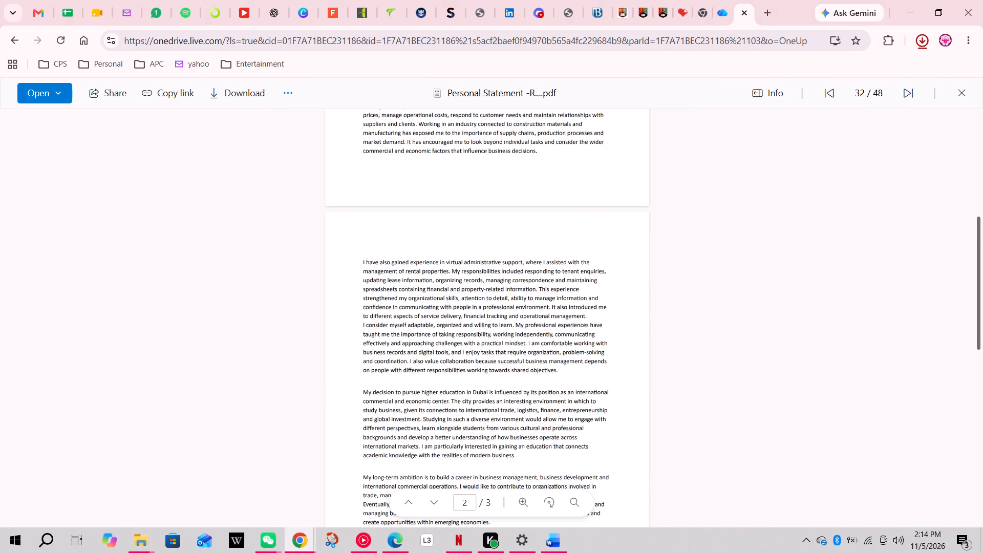
scroll(517, 196, "down", 6)
scroll(517, 196, "up", 6)
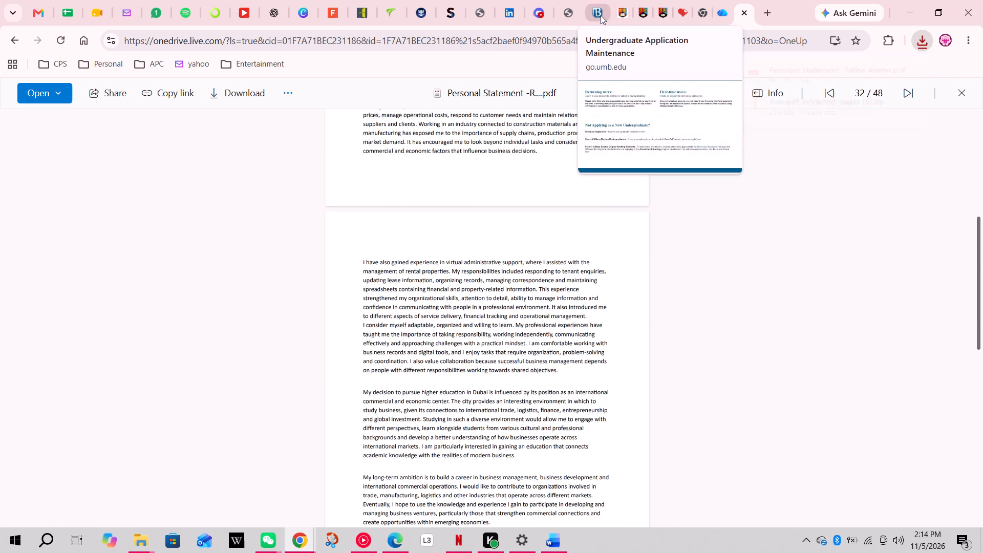
Switch to the Birmingham application's Personal statement section and open the personal statement document upload form.
left_click(619, 16)
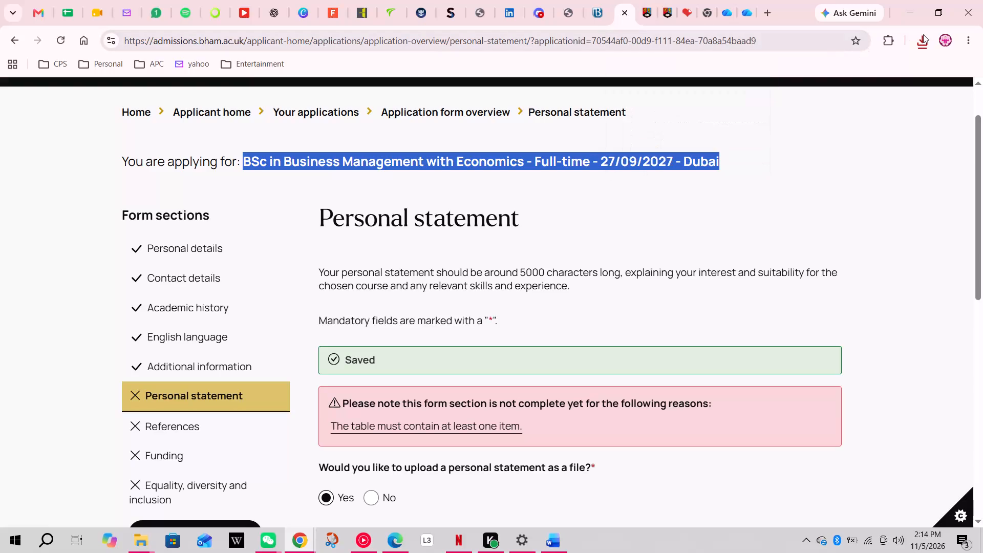
scroll(615, 237, "down", 3)
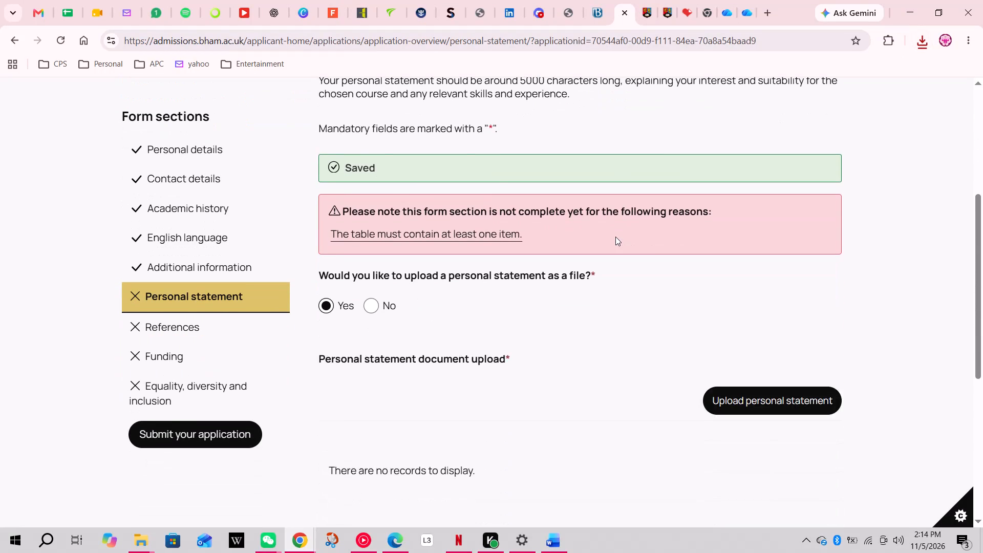
scroll(615, 237, "down", 2)
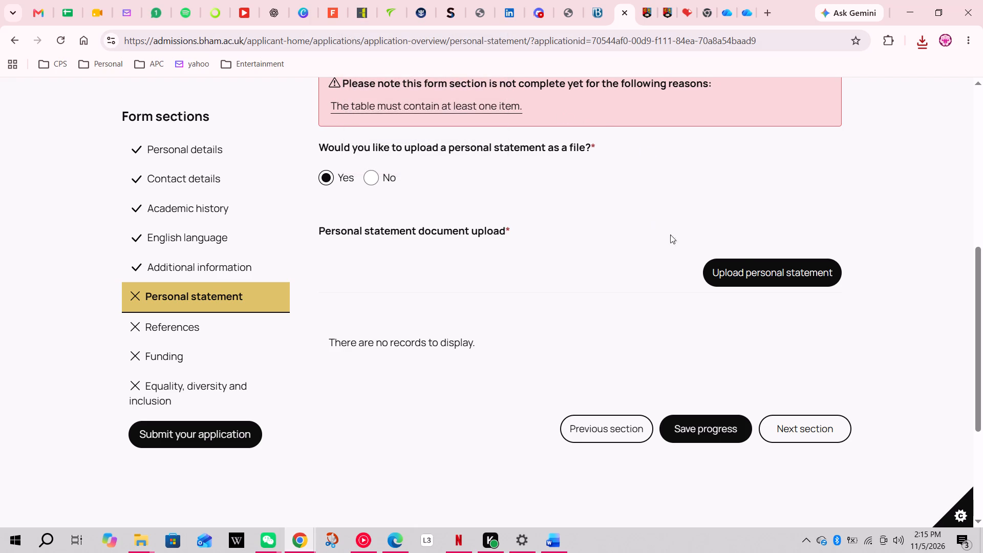
left_click(743, 271)
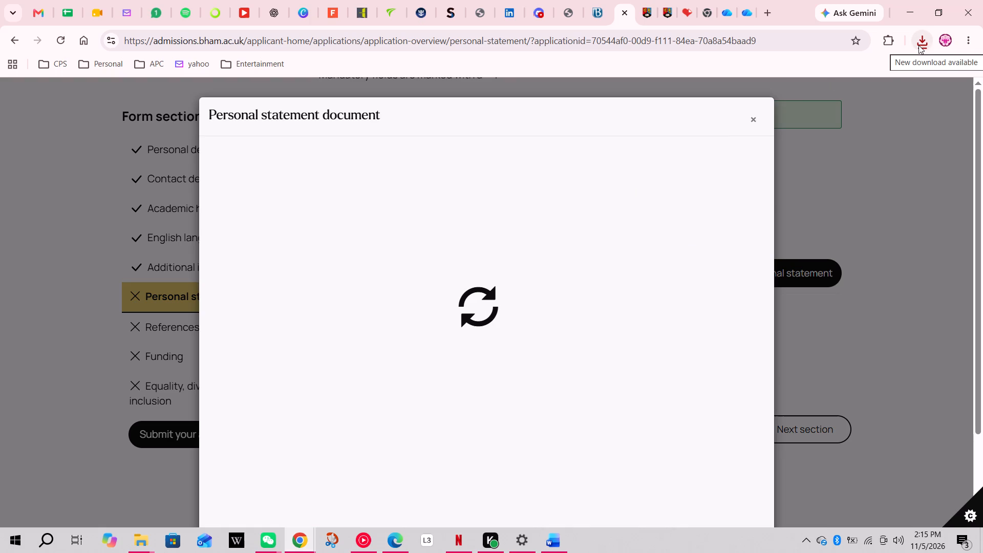
left_click(453, 300)
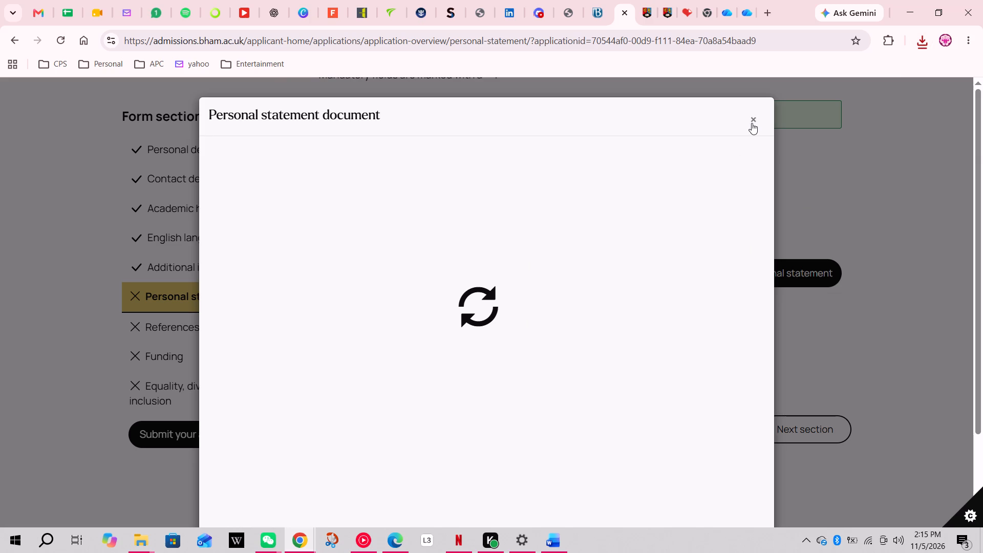
left_click(752, 119)
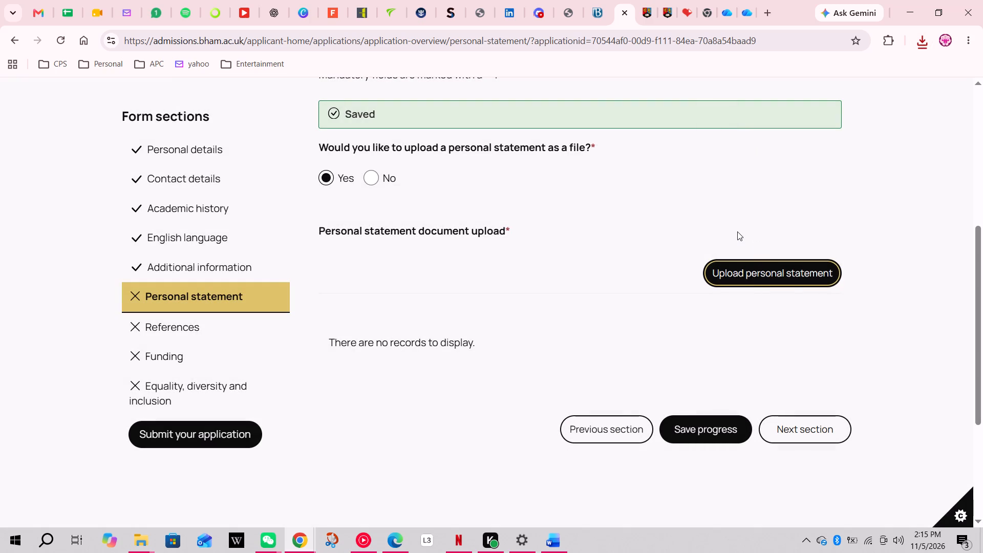
left_click(790, 278)
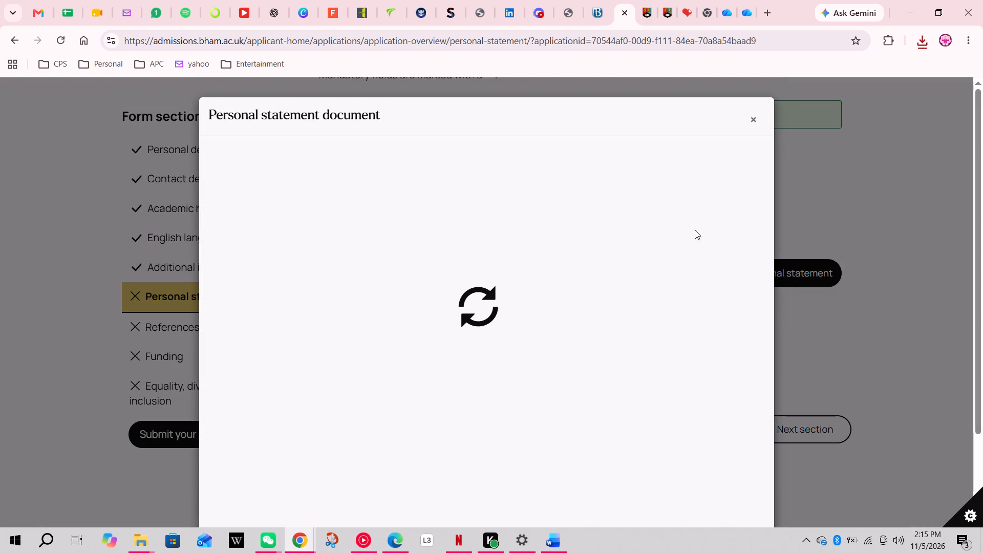
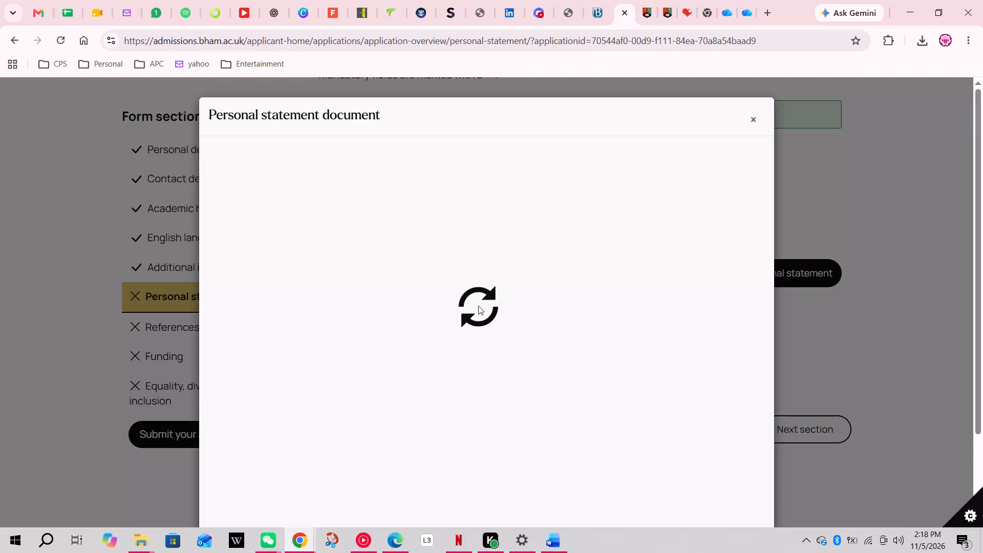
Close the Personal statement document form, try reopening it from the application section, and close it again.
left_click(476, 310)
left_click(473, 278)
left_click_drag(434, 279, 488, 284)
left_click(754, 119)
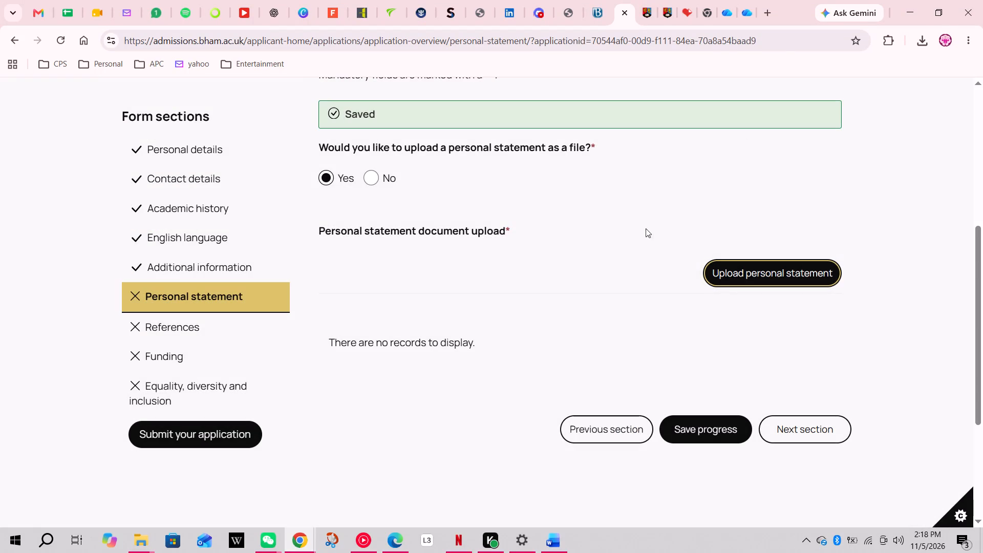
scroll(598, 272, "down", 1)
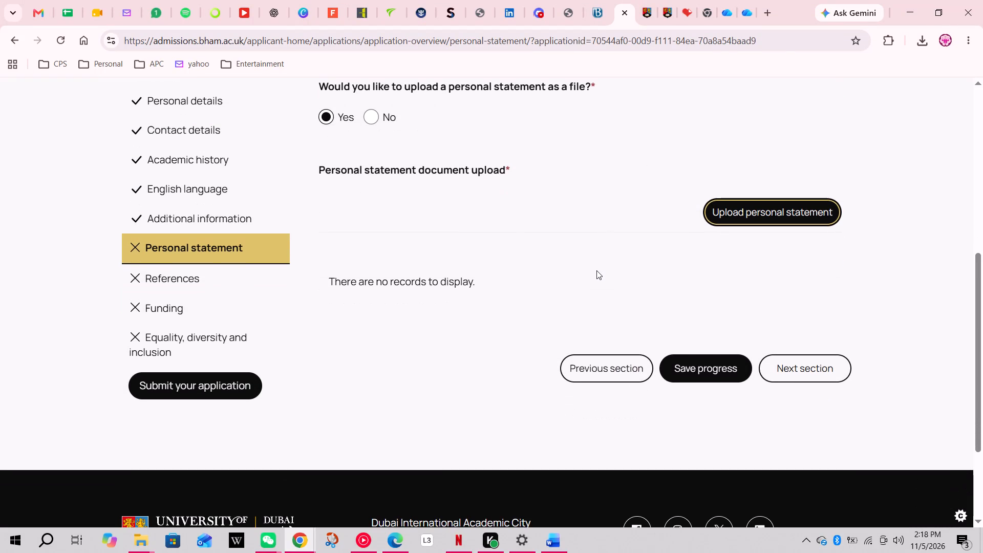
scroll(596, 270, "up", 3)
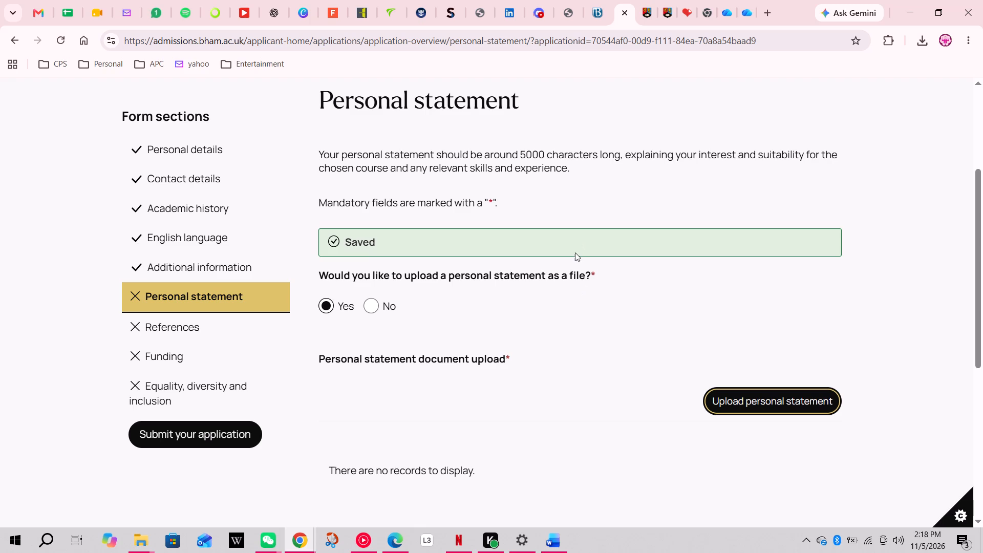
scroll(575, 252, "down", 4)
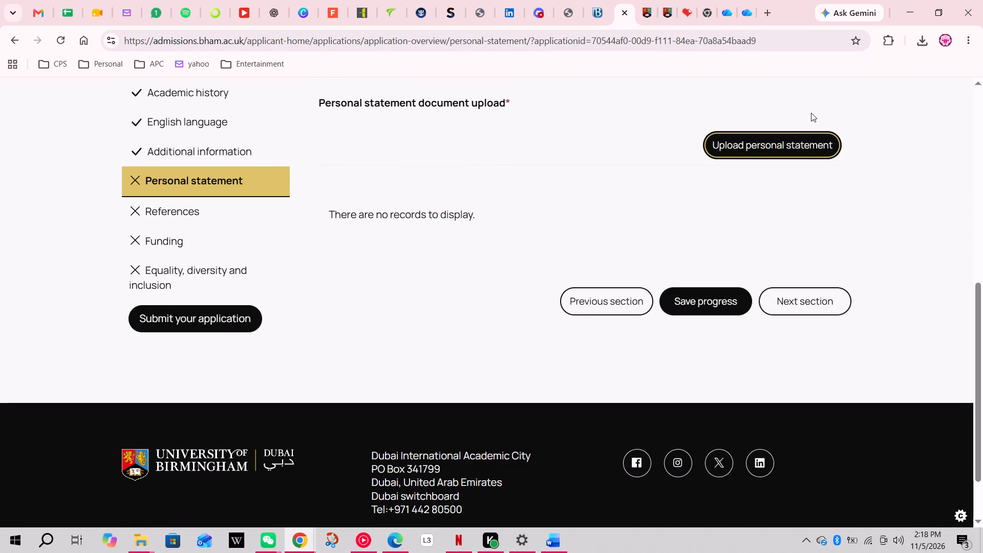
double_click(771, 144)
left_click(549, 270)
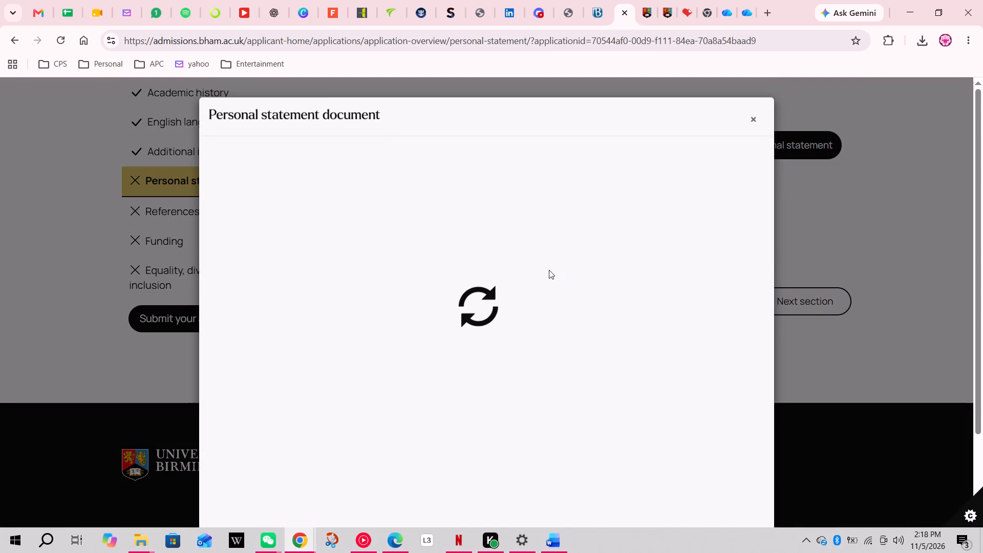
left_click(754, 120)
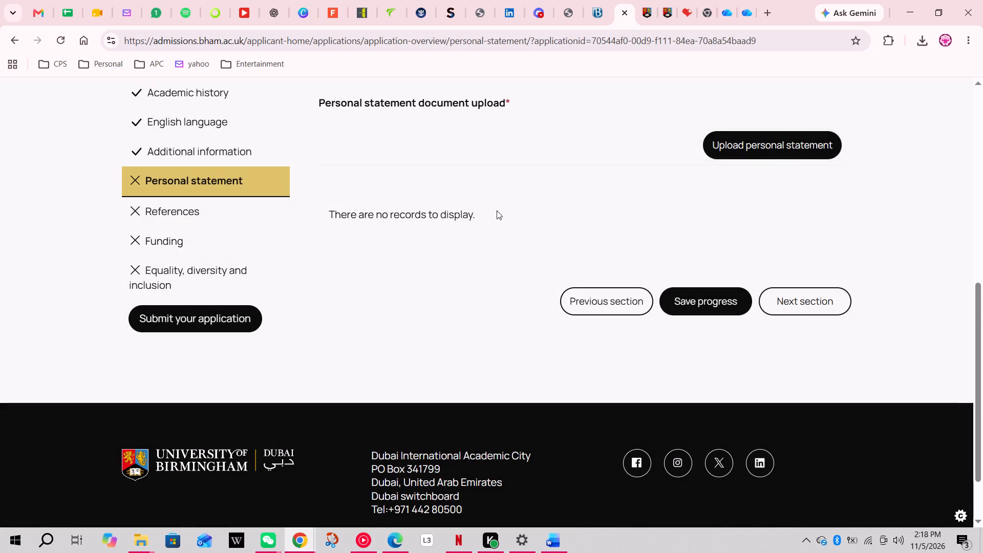
Toggle the file upload question to No and back to Yes, and reopen the personal statement upload form.
scroll(666, 165, "up", 2)
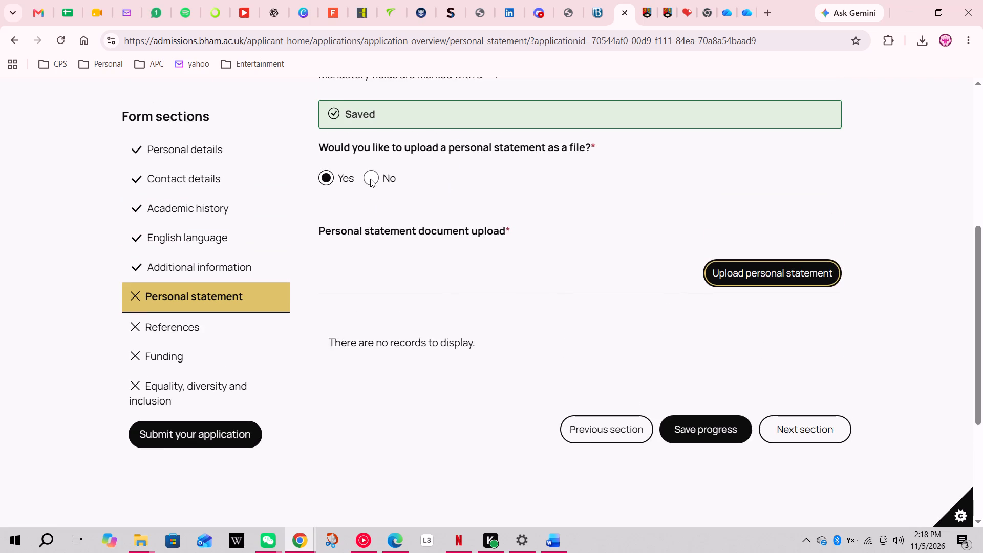
left_click(370, 179)
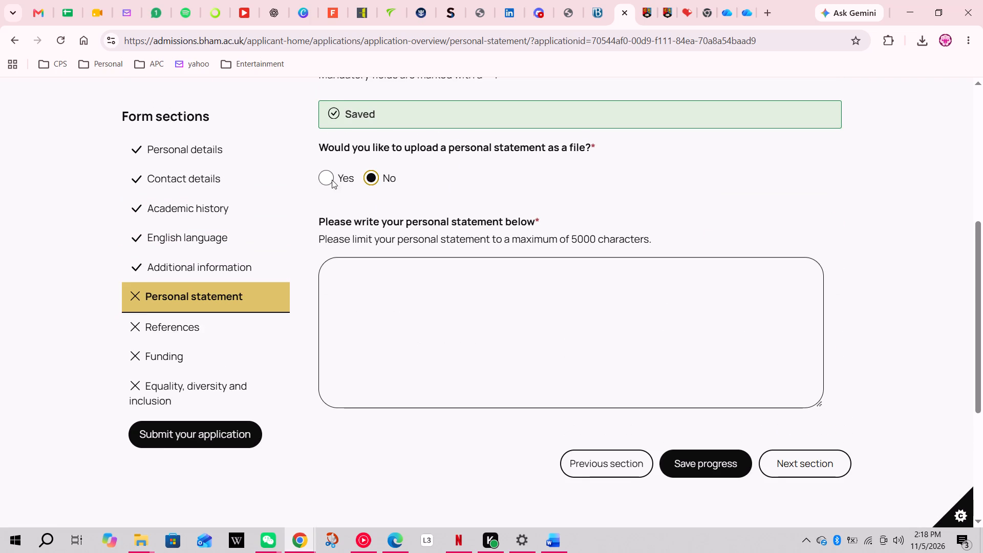
left_click(329, 179)
left_click(773, 276)
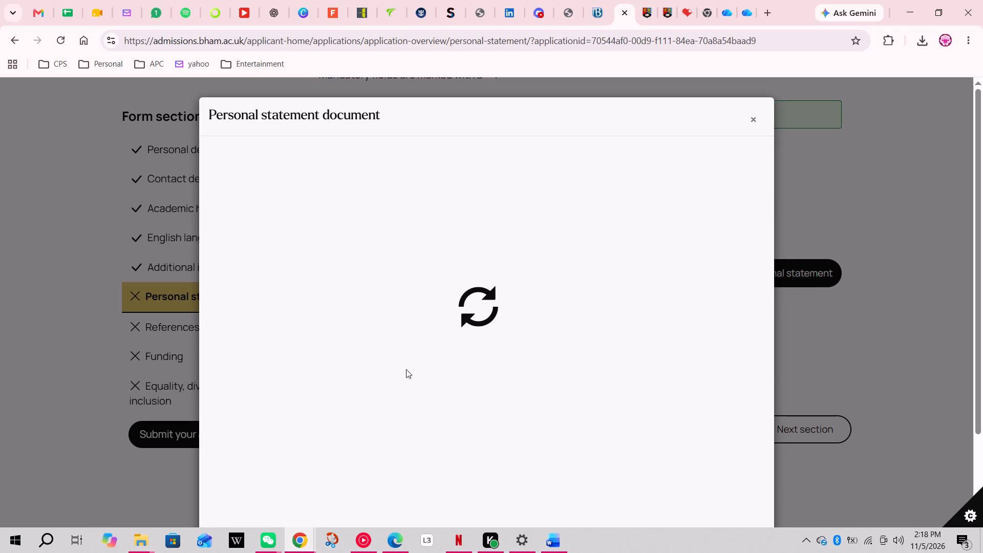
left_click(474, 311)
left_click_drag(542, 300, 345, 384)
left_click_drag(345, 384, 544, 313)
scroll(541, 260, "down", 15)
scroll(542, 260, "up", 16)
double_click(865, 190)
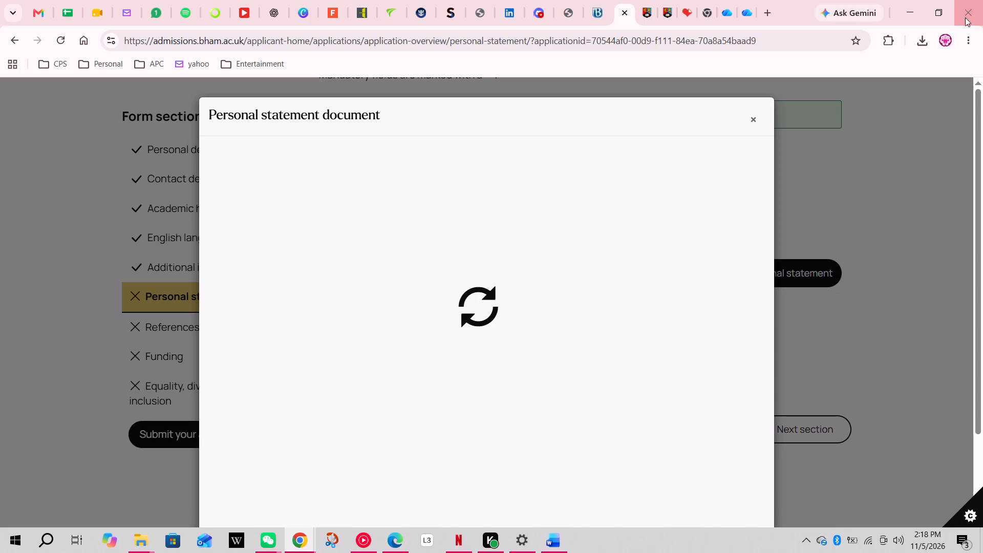
Try to drop the downloaded personal statement PDF from the recent downloads into the Personal statement document form.
left_click(921, 45)
left_click_drag(787, 102, 774, 113)
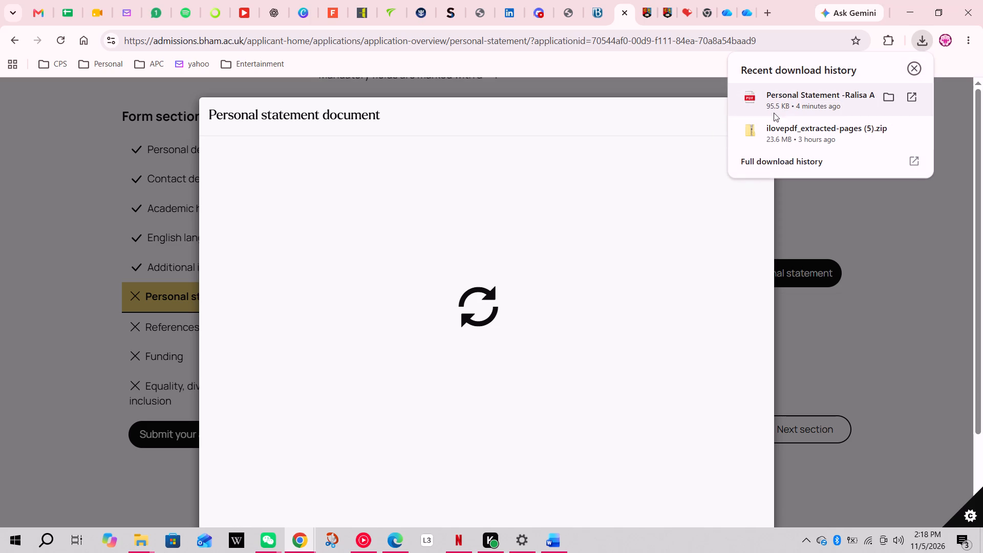
left_click_drag(774, 113, 594, 287)
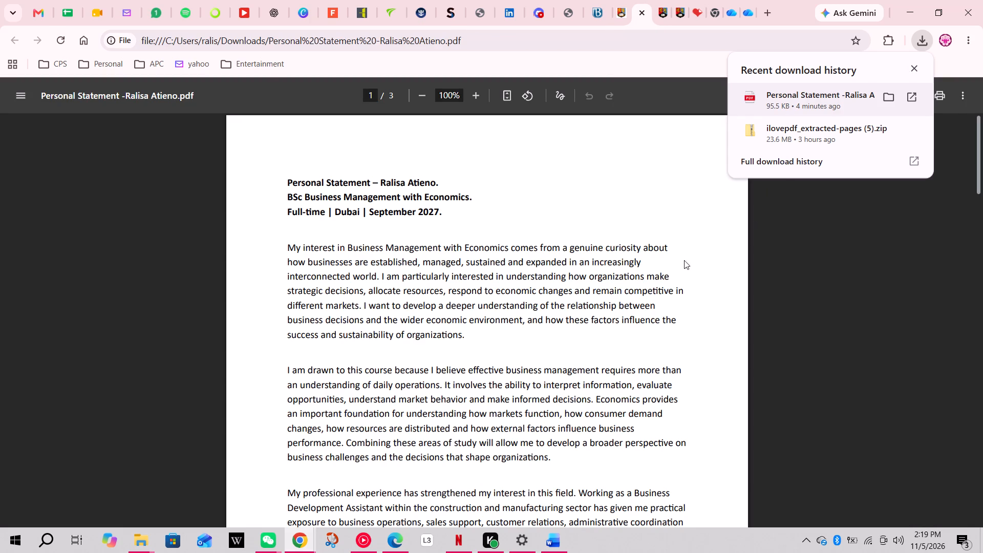
Dismiss the recent downloads list and look through the pages of the personal statement PDF.
left_click(911, 68)
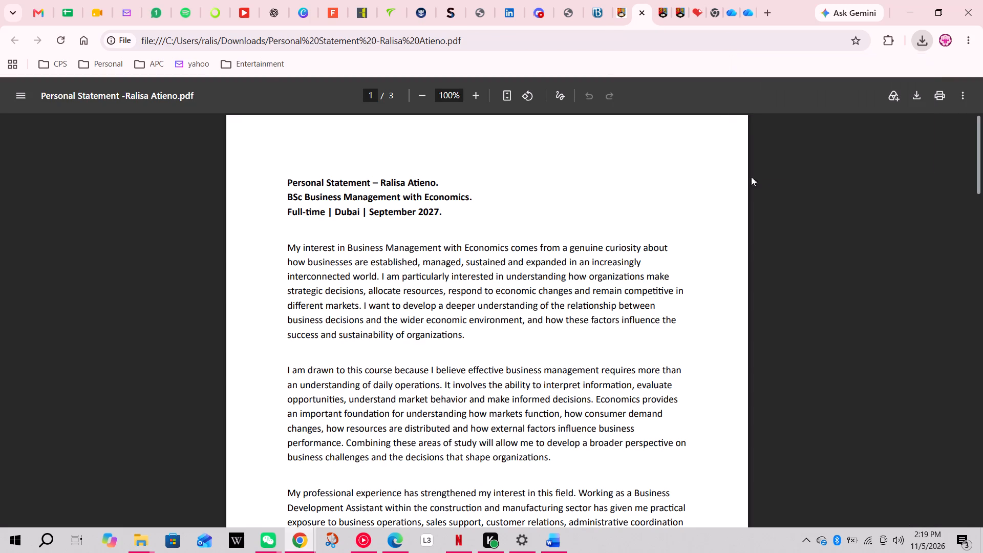
scroll(627, 217, "down", 18)
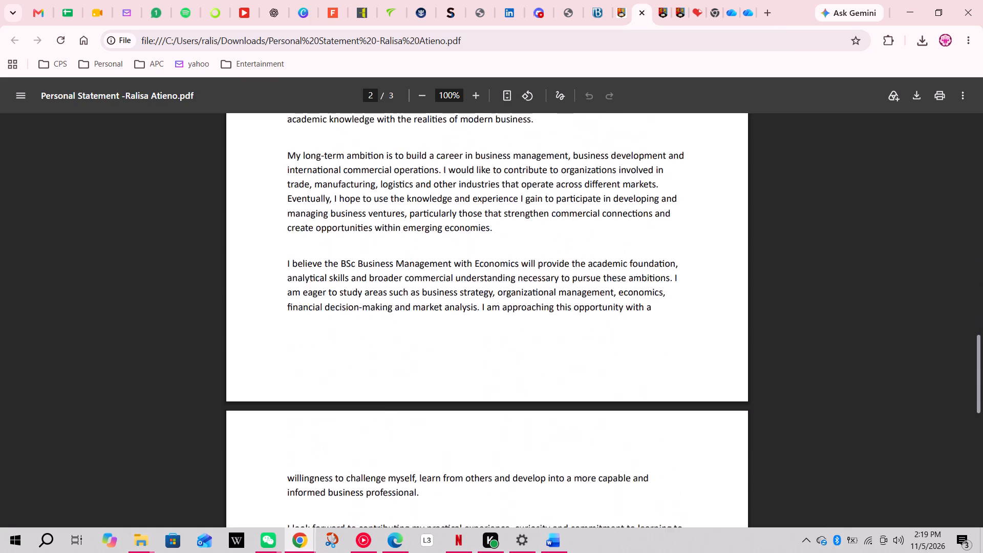
scroll(626, 218, "down", 6)
scroll(626, 218, "up", 11)
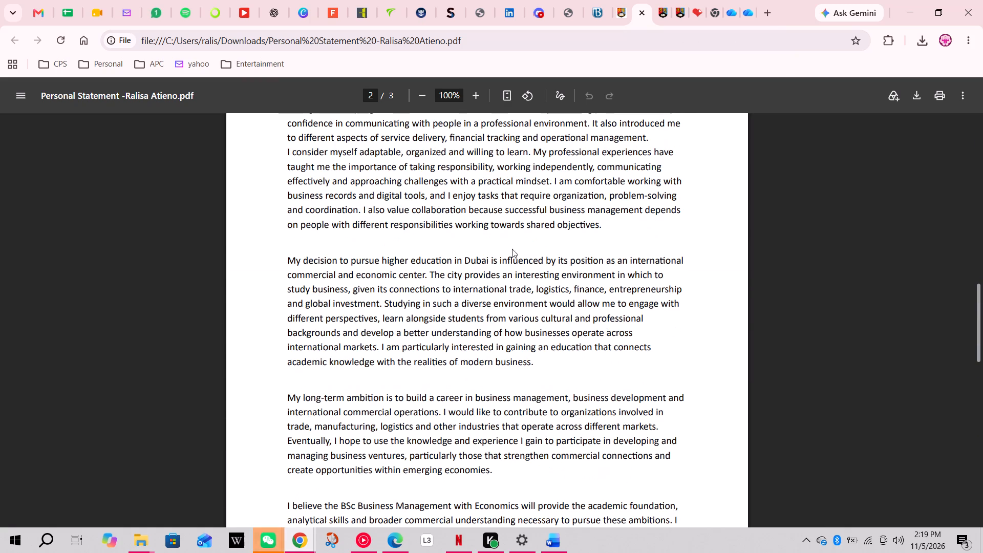
Switch to WeChat, check the newest unread group chat, and minimize it to return to the personal statement PDF.
left_click(265, 548)
left_click(222, 501)
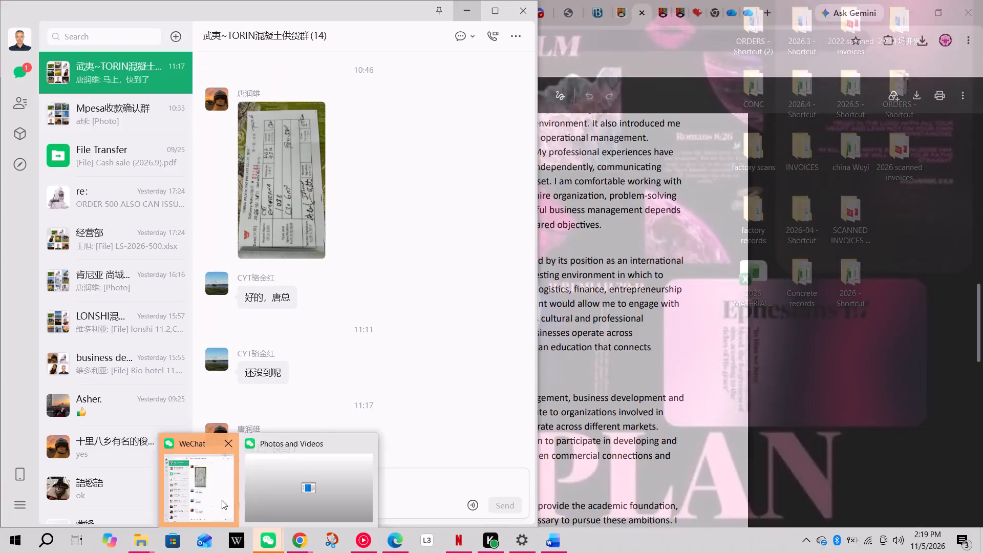
left_click(112, 69)
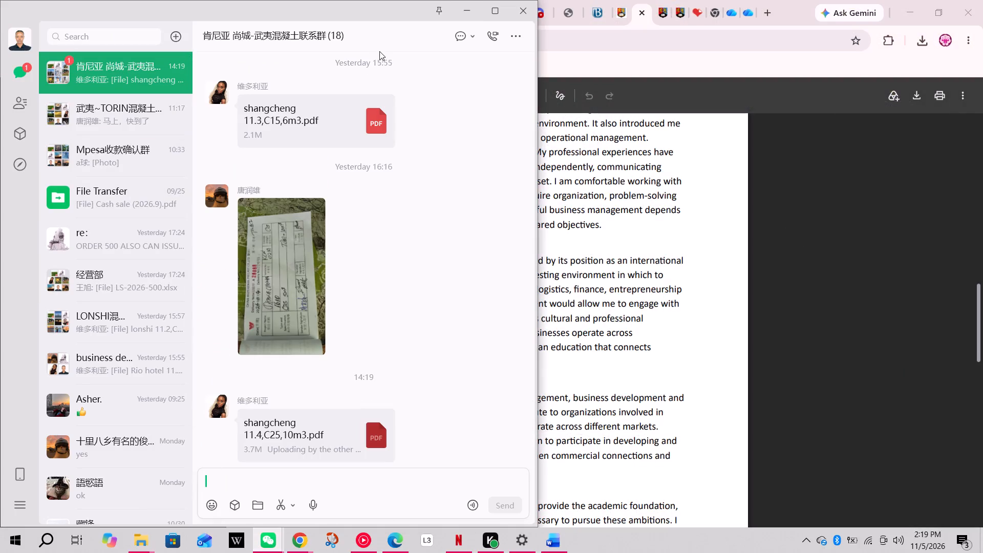
left_click(460, 14)
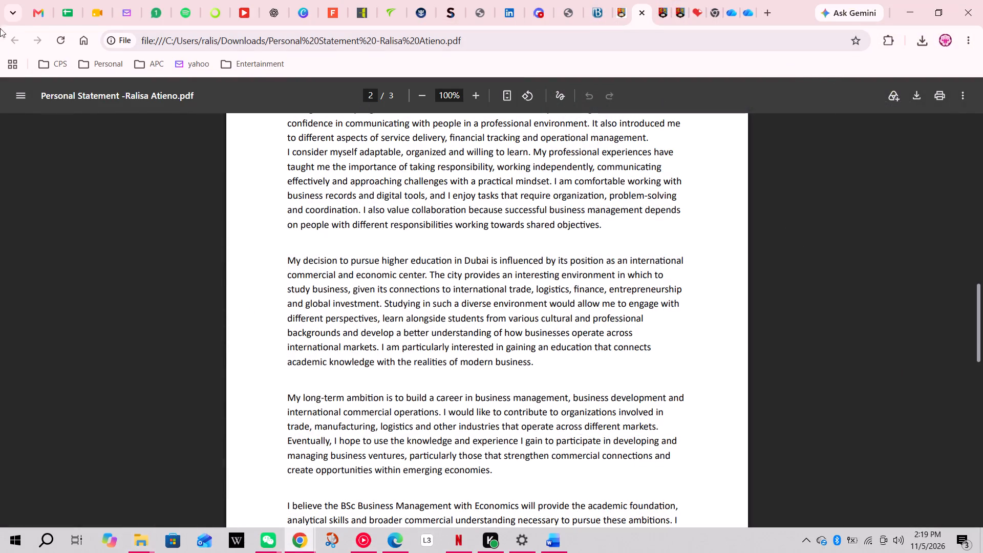
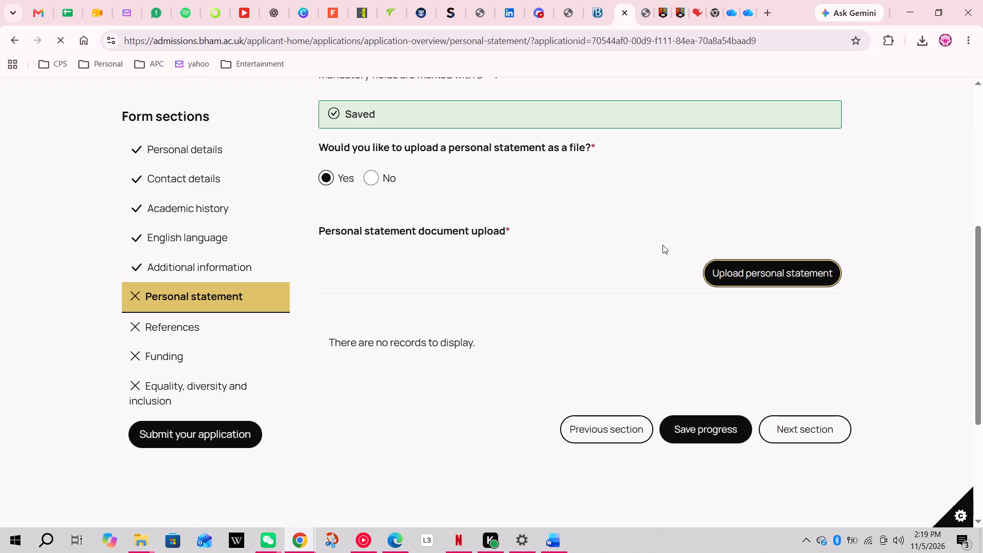
Switch from the Personal statement section to the References section of the Birmingham application.
left_click(172, 326)
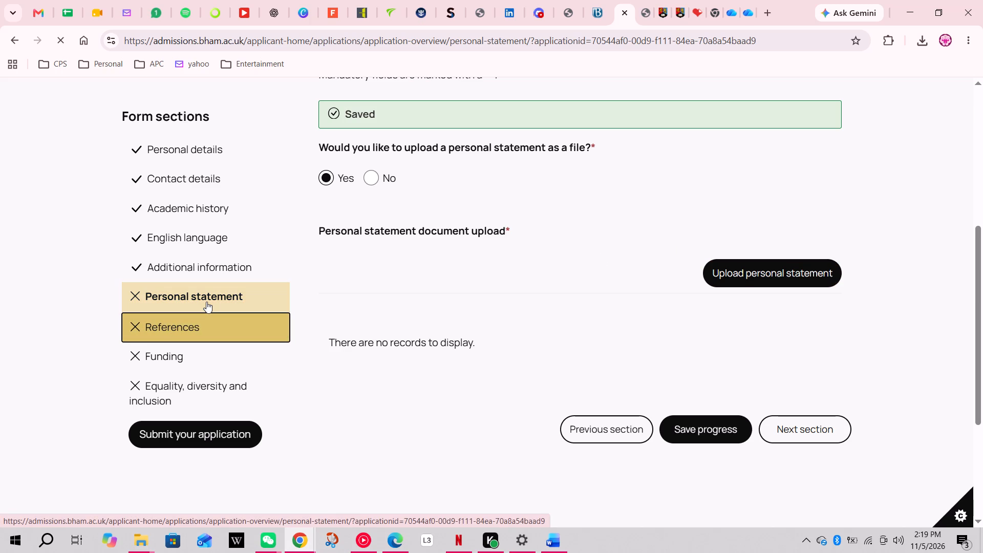
Open the Personal statement section of the University of Birmingham application form again.
left_click(206, 296)
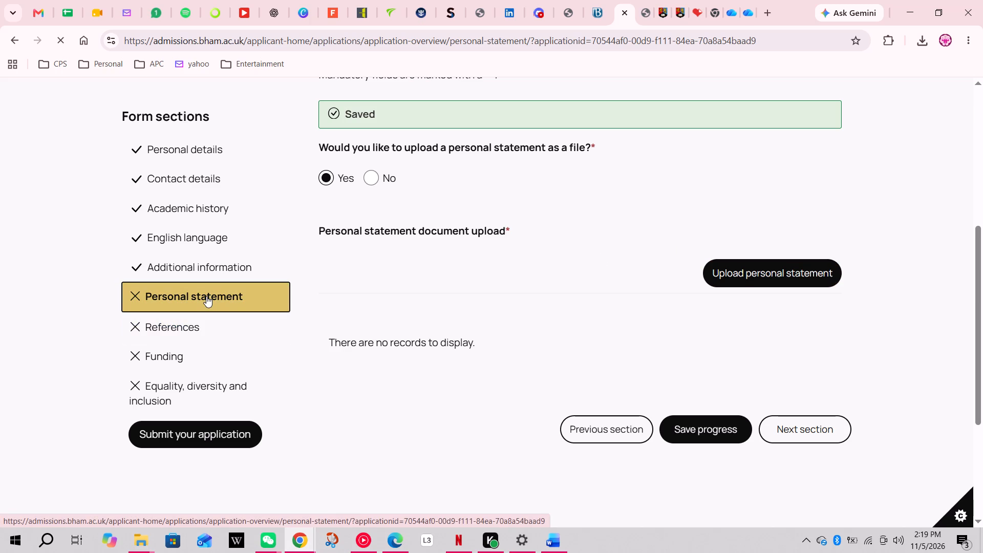
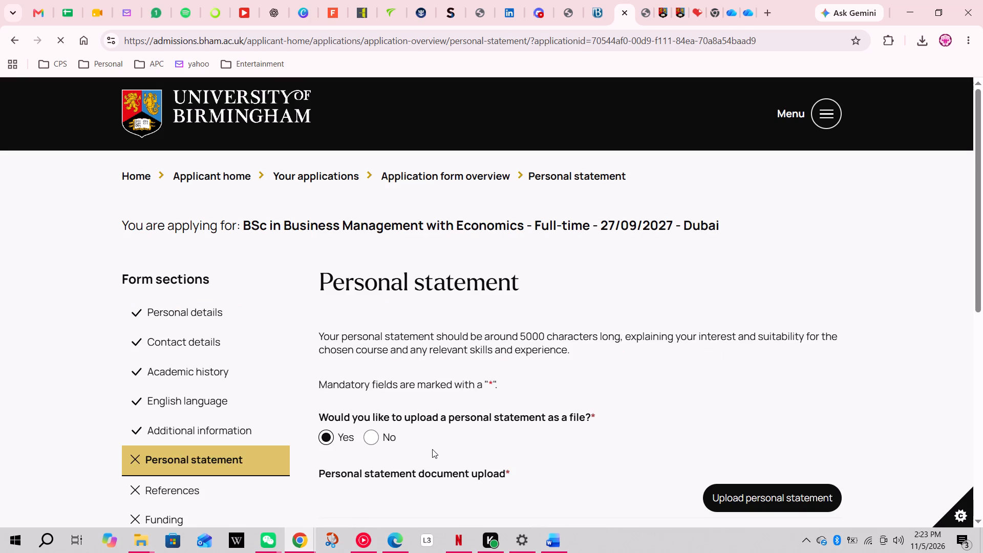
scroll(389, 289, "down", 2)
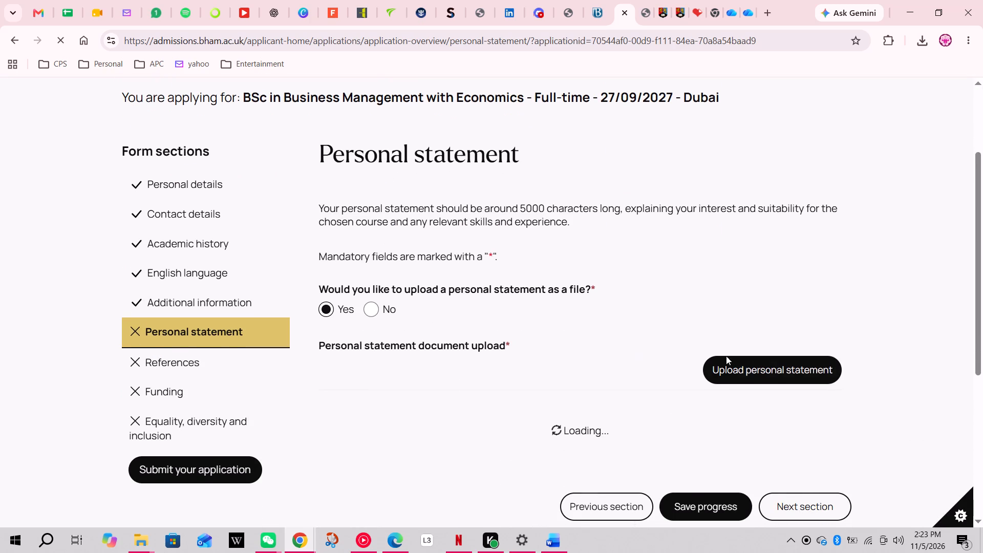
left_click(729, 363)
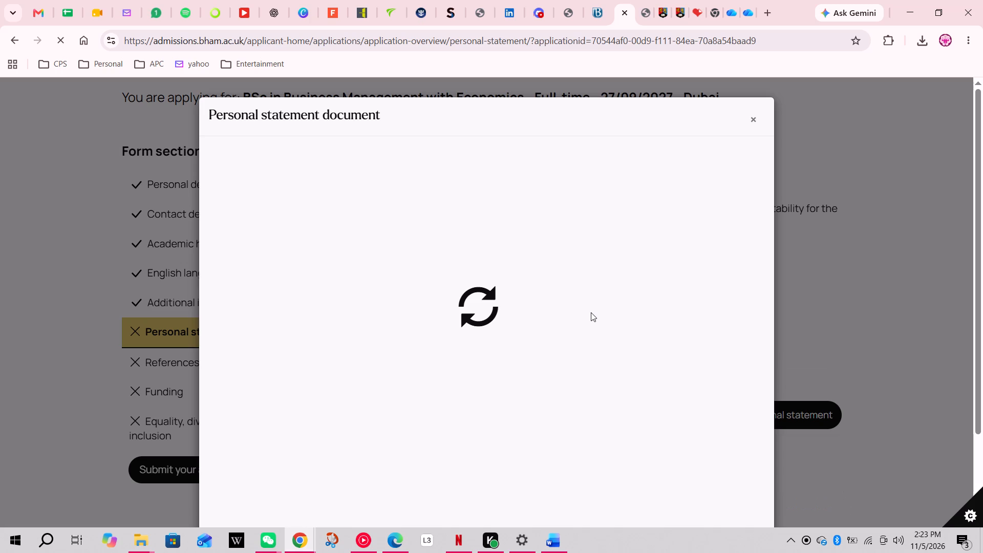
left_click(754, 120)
Look through the Personal statement section of the Dubai application, including its upload area, form sections and page footer.
scroll(731, 170, "down", 1)
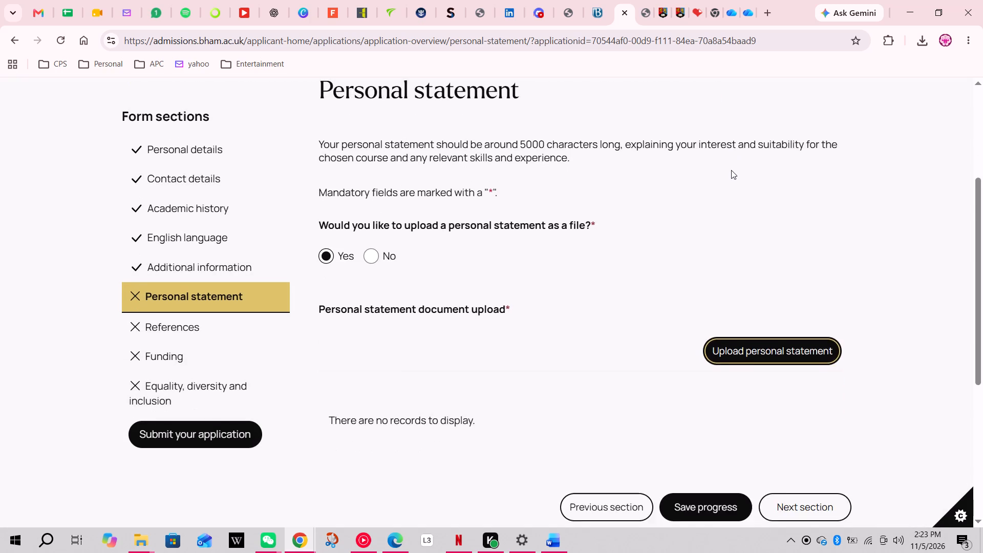
scroll(731, 170, "down", 5)
scroll(731, 170, "up", 4)
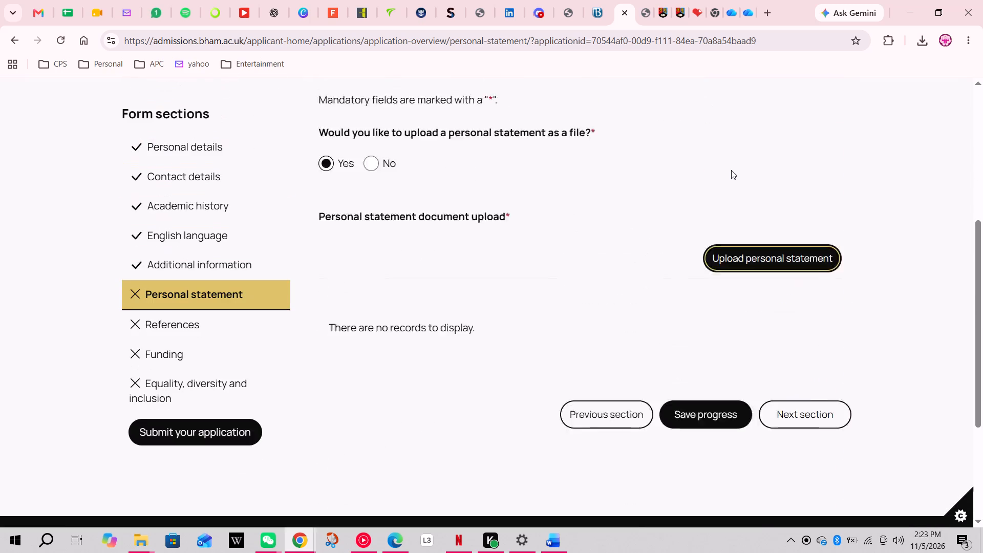
scroll(731, 170, "up", 5)
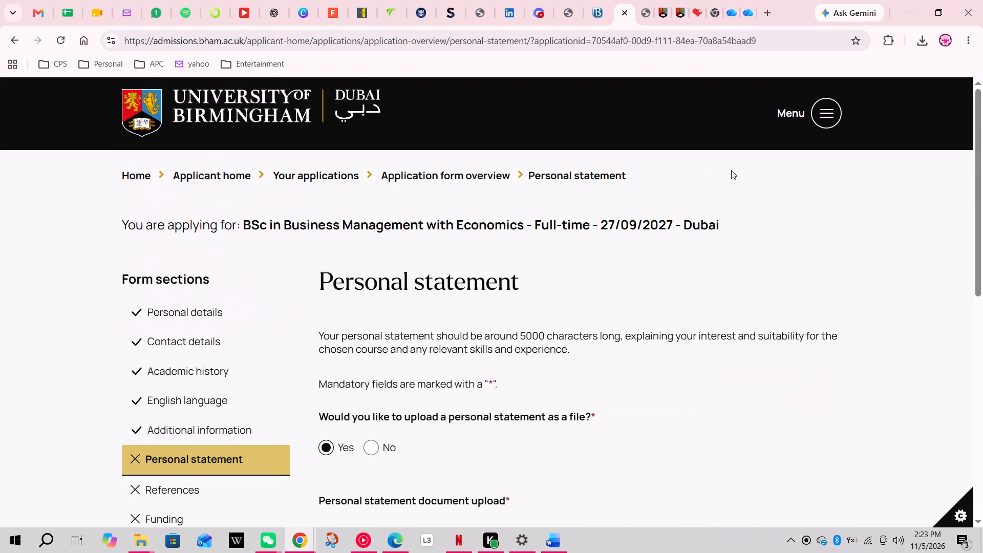
scroll(555, 215, "down", 4)
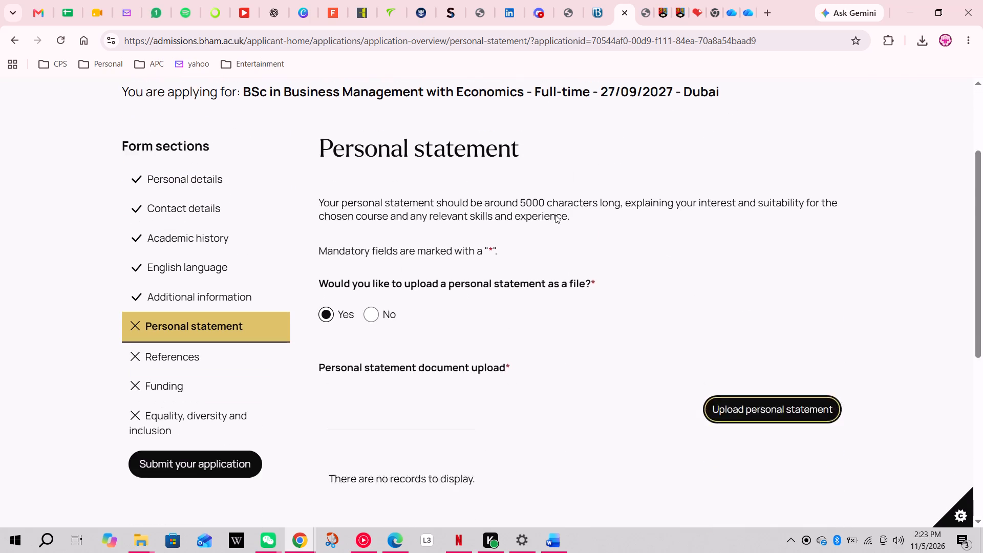
scroll(555, 215, "down", 6)
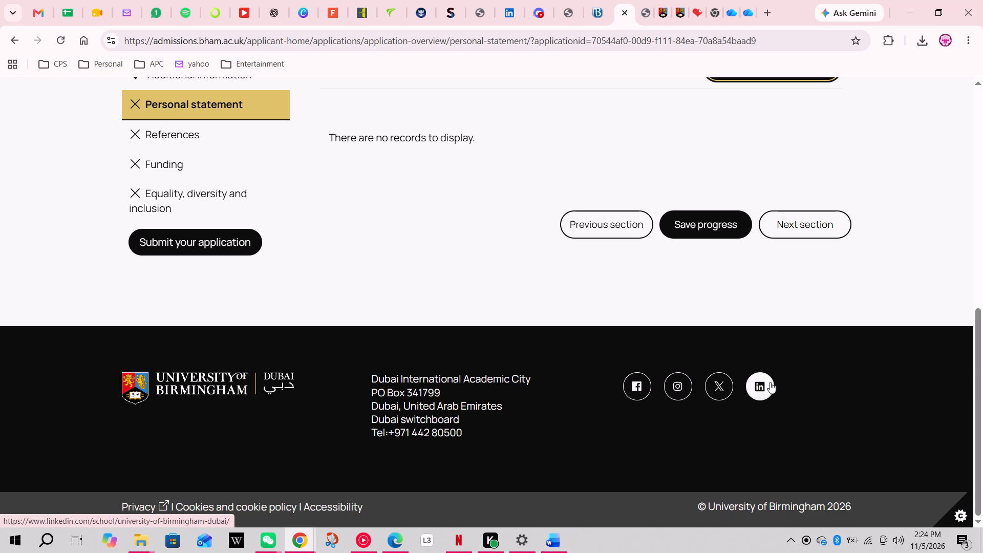
scroll(458, 424, "down", 3)
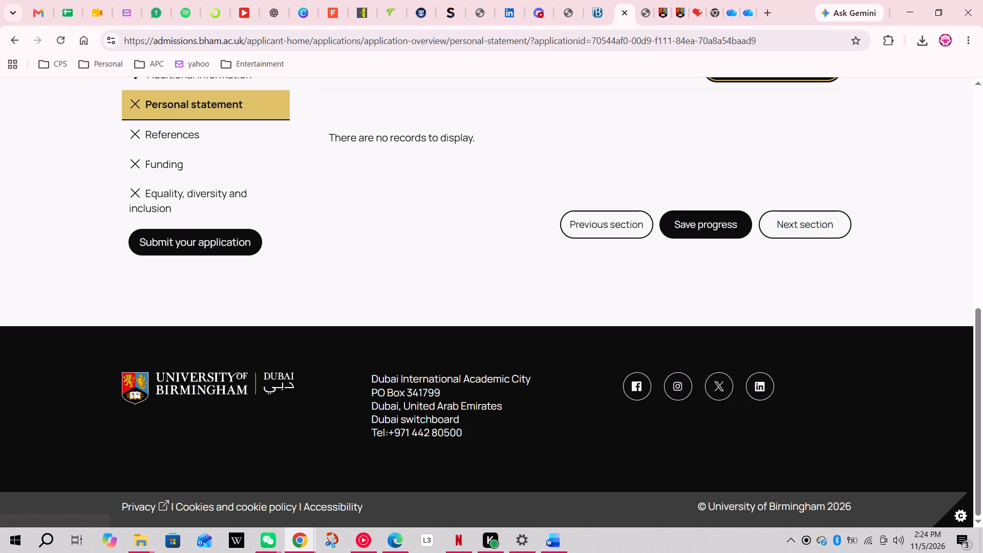
scroll(458, 424, "down", 3)
scroll(283, 375, "up", 7)
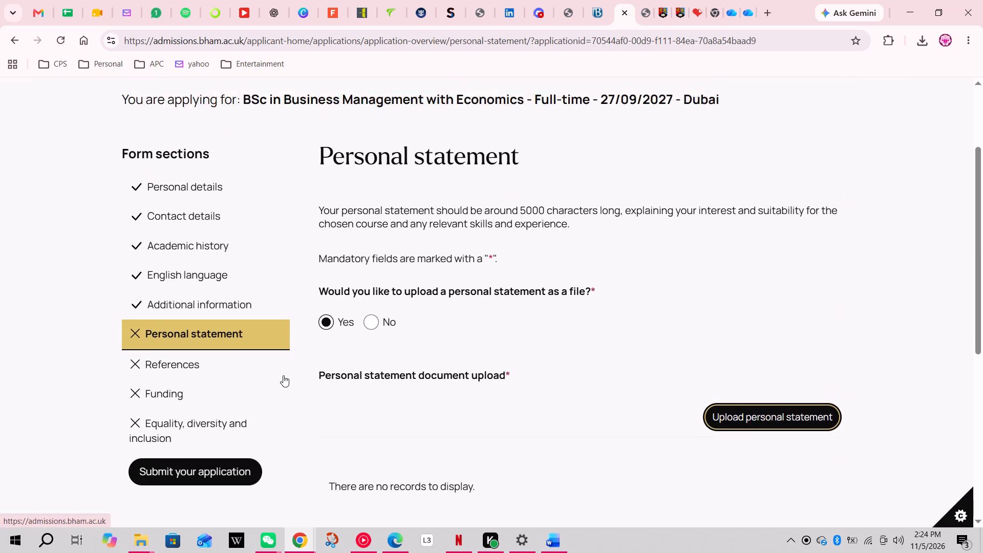
scroll(283, 375, "up", 4)
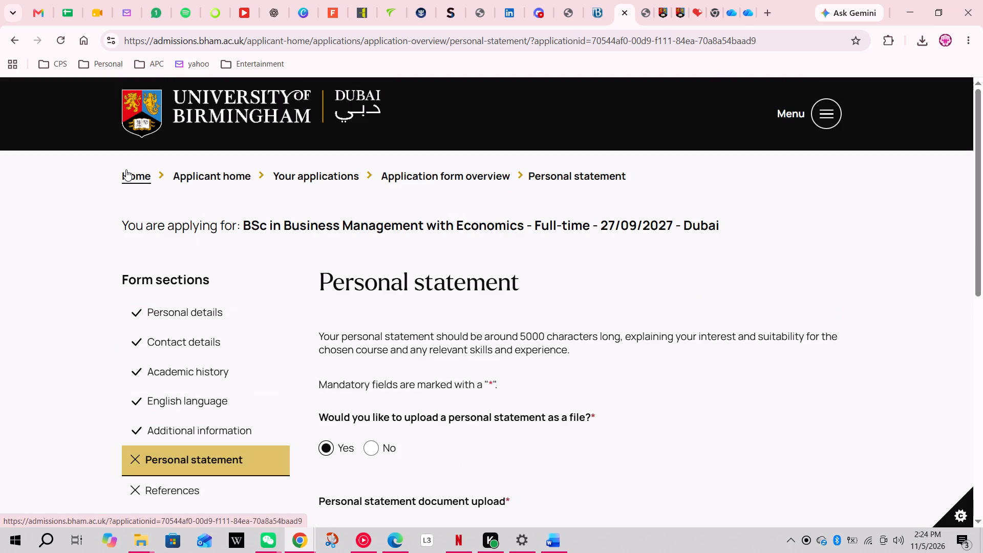
Leave the Personal statement section and go to the admissions portal's home page.
left_click(829, 103)
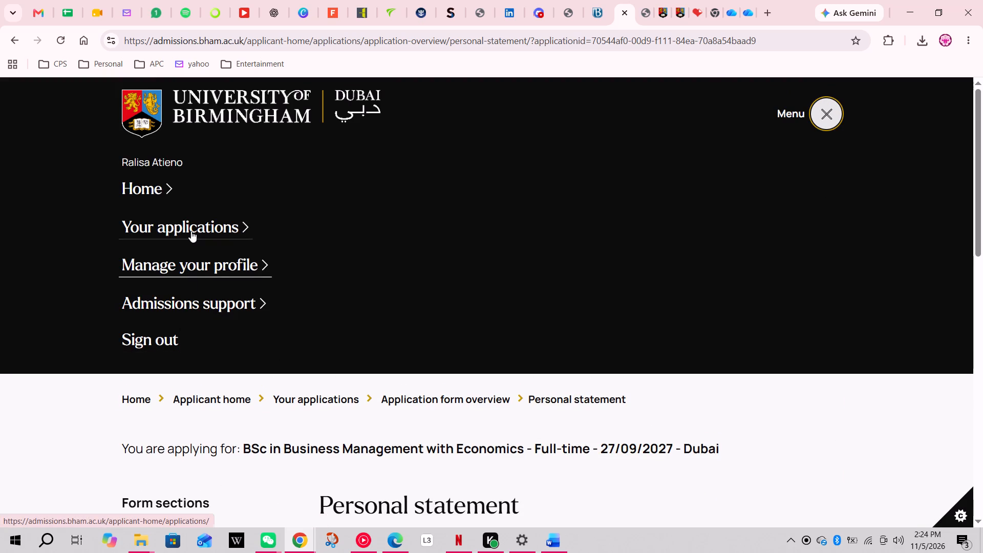
left_click(135, 187)
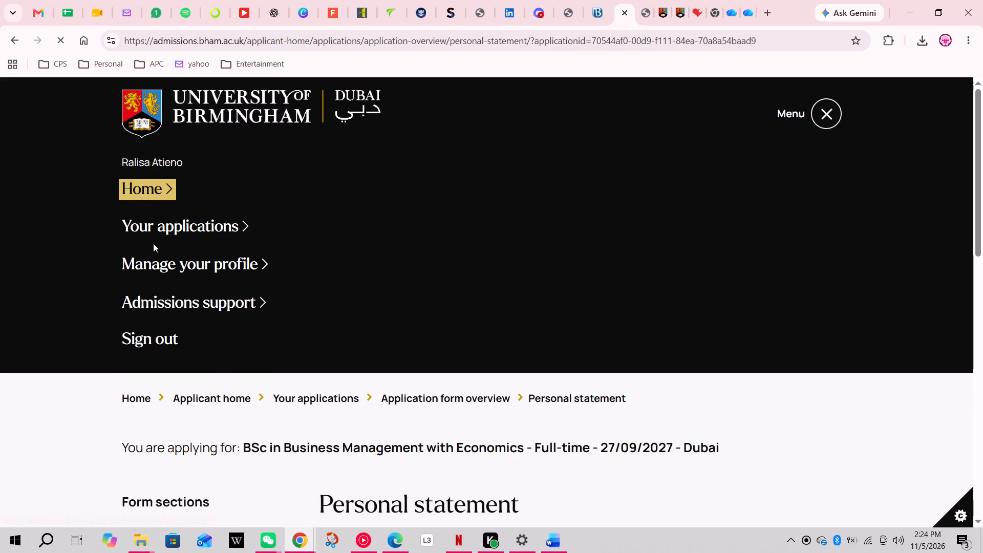
left_click(151, 192)
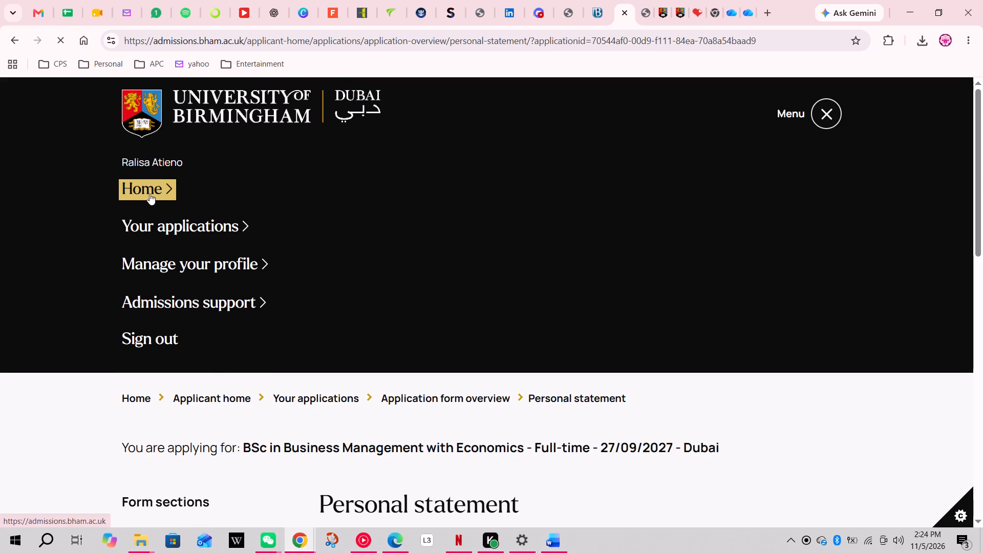
scroll(349, 269, "down", 11)
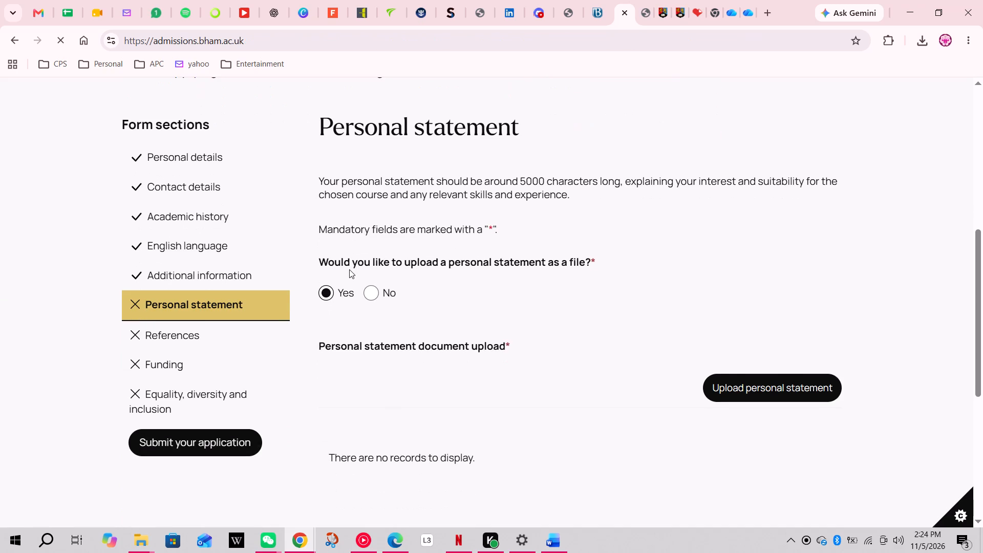
scroll(349, 269, "down", 6)
left_click(800, 396)
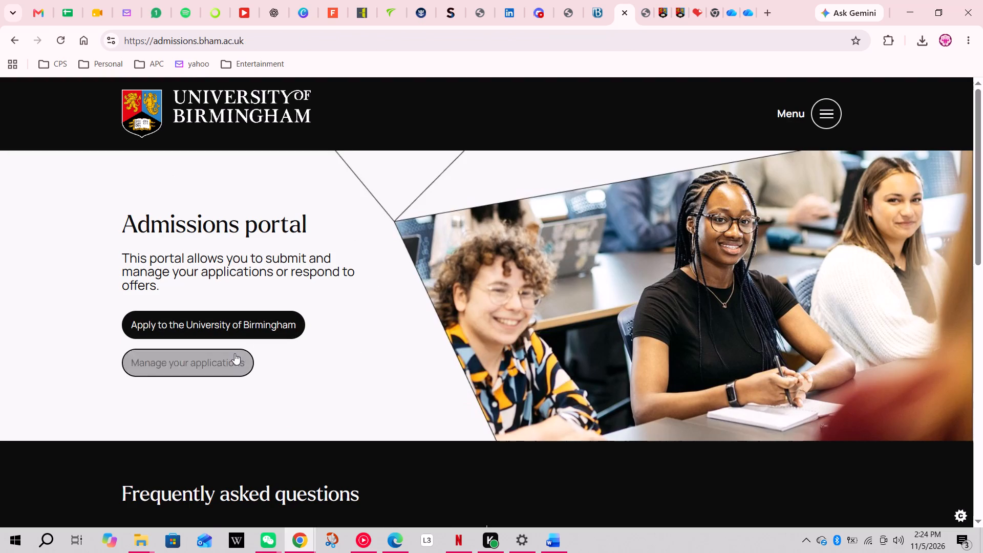
Examine the university's WeChat contact page, linked from the portal home page's footer, and close it again.
scroll(405, 275, "down", 2)
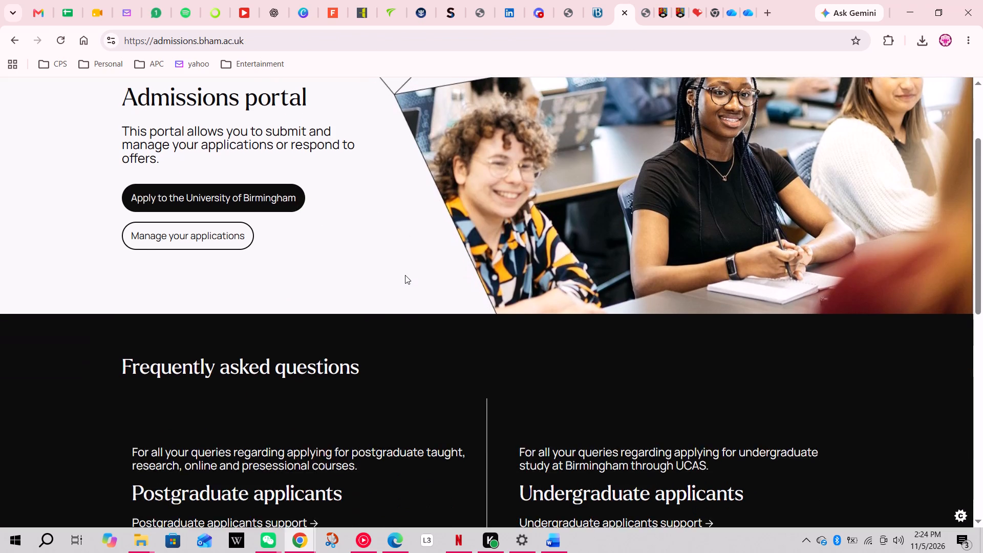
scroll(405, 275, "down", 9)
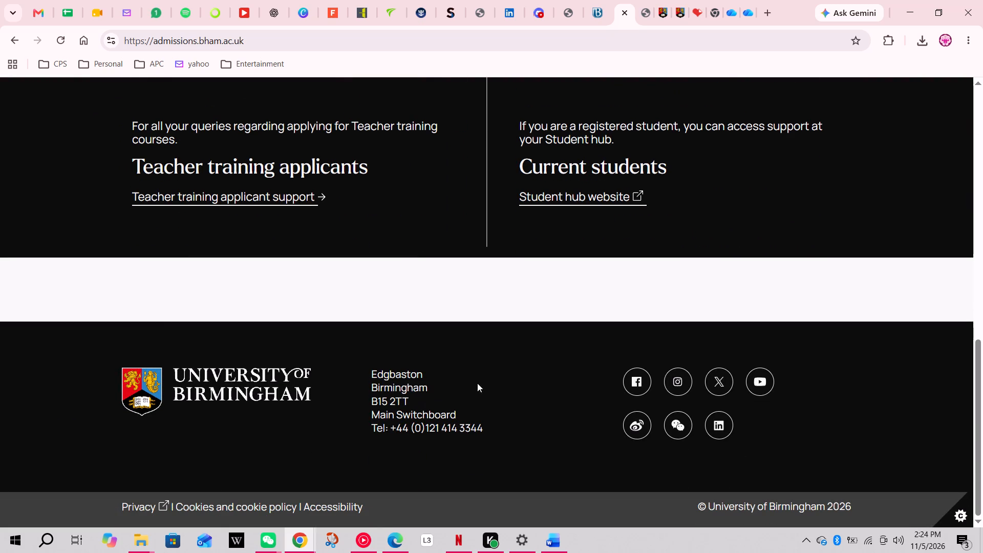
left_click(687, 433)
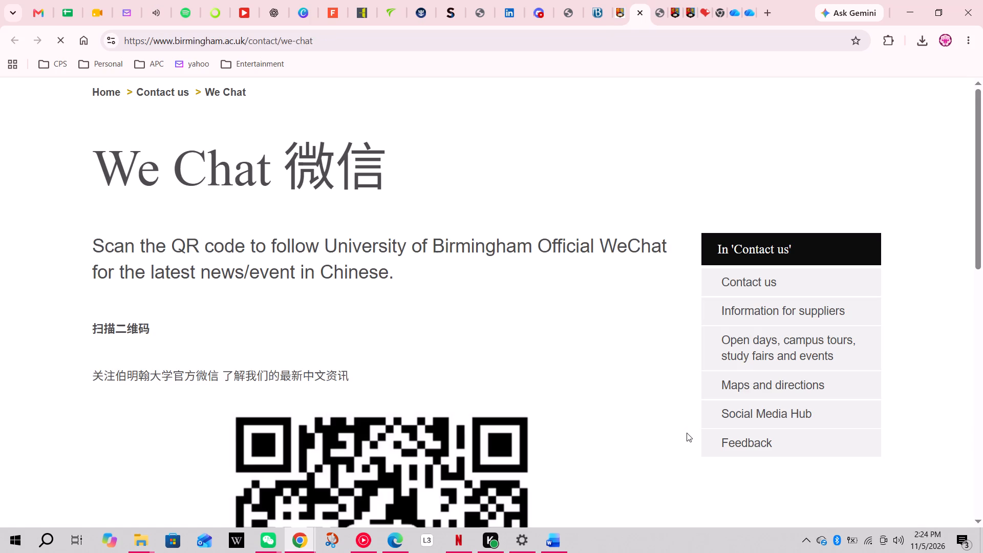
scroll(396, 330, "down", 6)
scroll(396, 330, "up", 3)
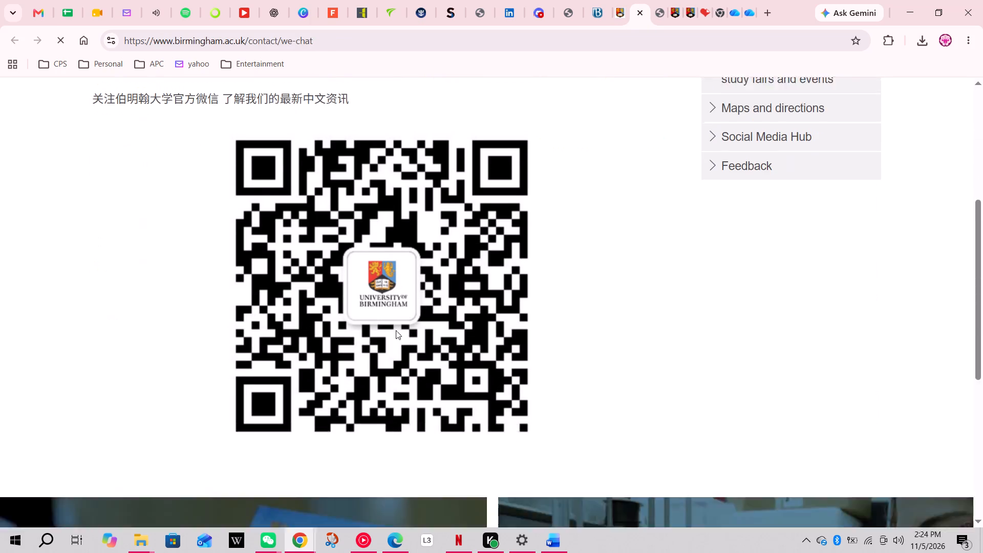
scroll(396, 330, "up", 3)
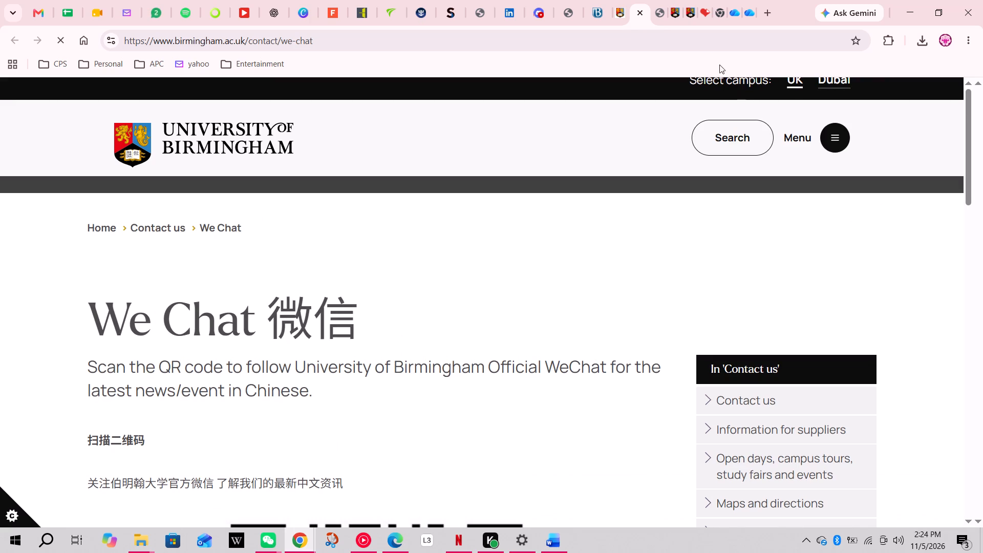
left_click(640, 12)
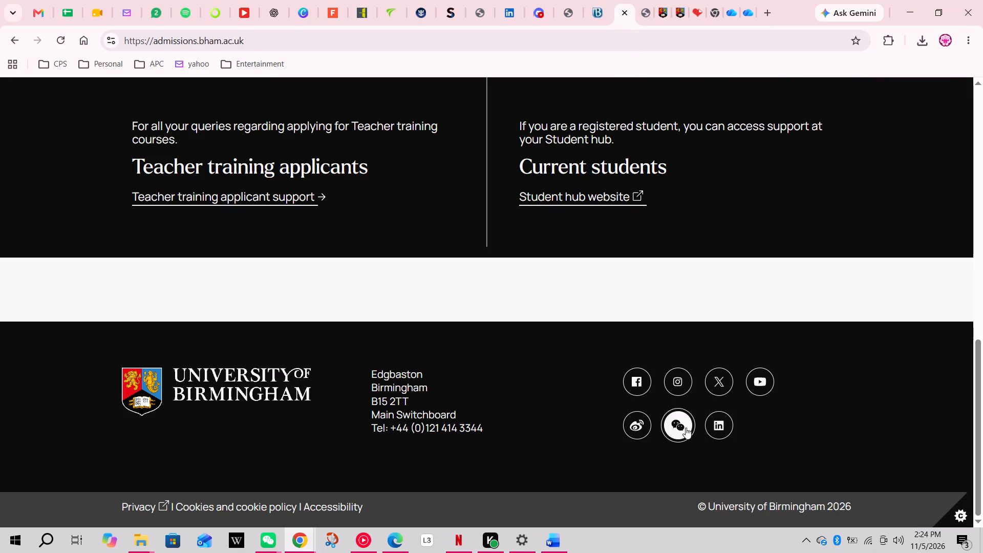